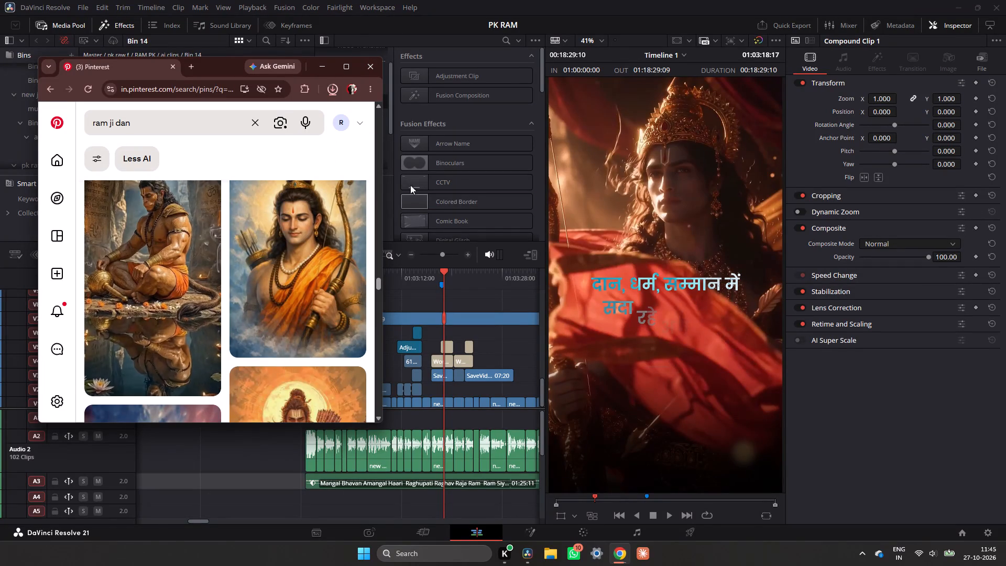
pyautogui.click(335, 87)
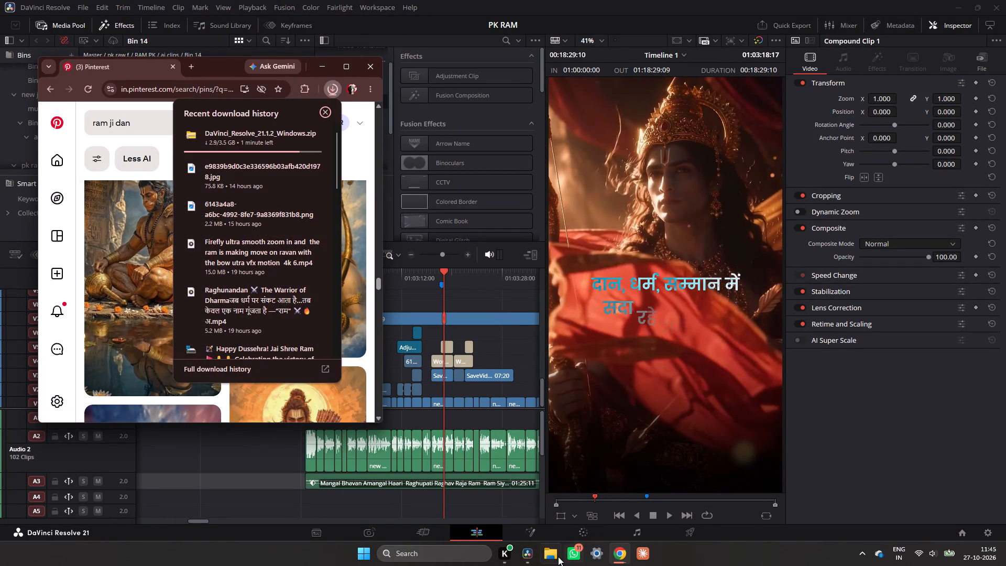
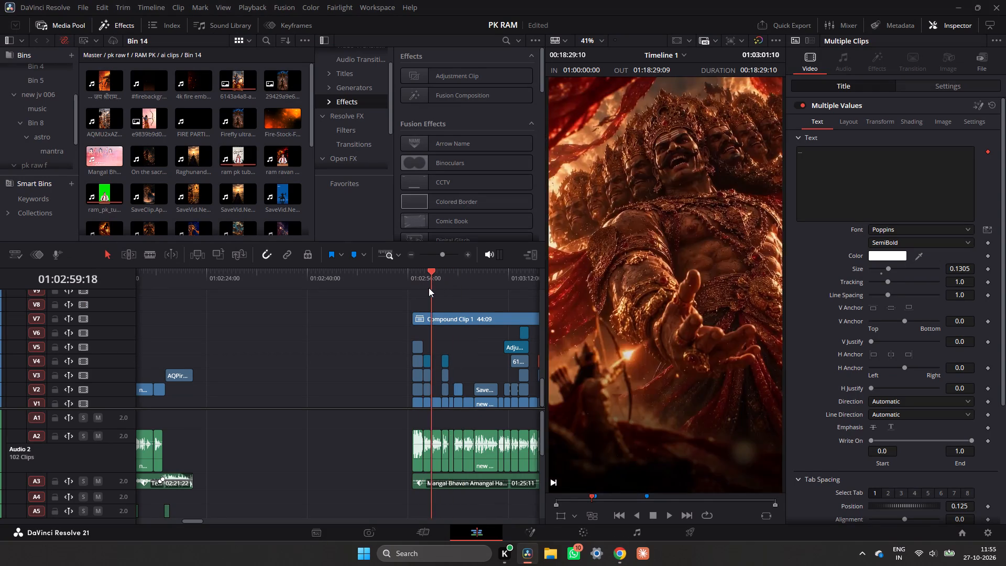
pyautogui.moveTo(429, 288); pyautogui.dragTo(409, 293)
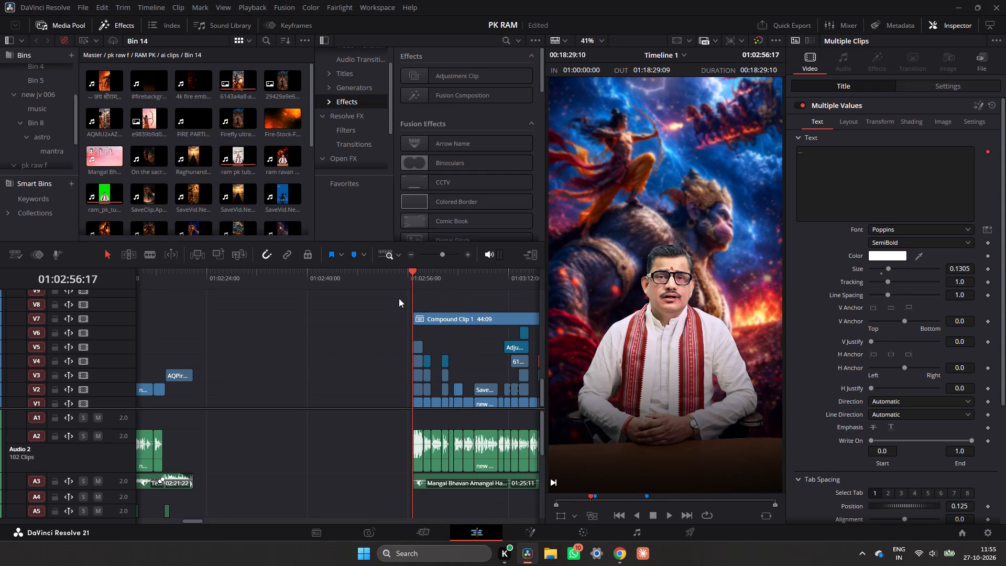
pyautogui.keyDown('ctrl'); pyautogui.scroll(-3, 394, 307); pyautogui.keyUp('ctrl')
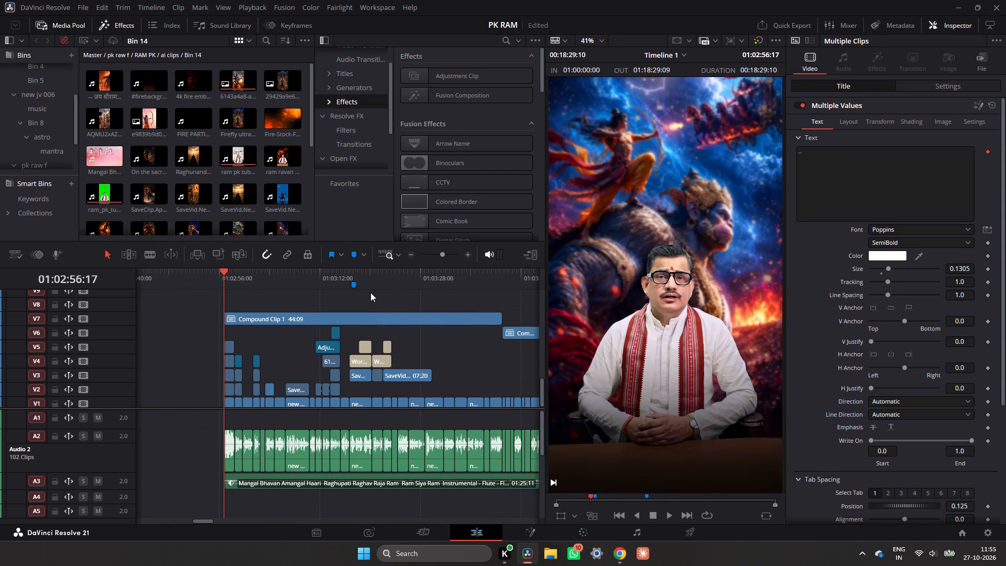
pyautogui.click(370, 292)
pyautogui.click(370, 284)
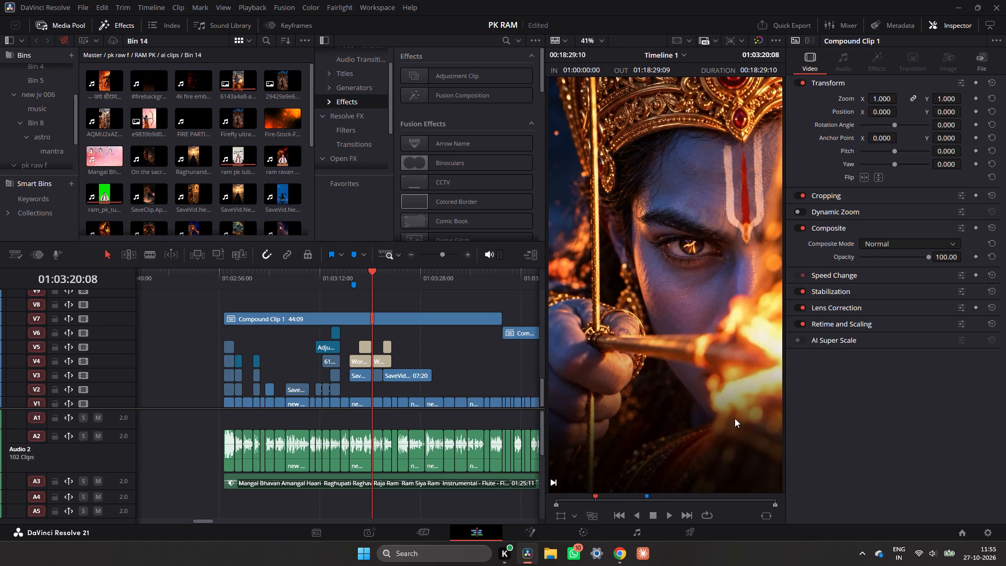
pyautogui.click(347, 283)
pyautogui.press('space')
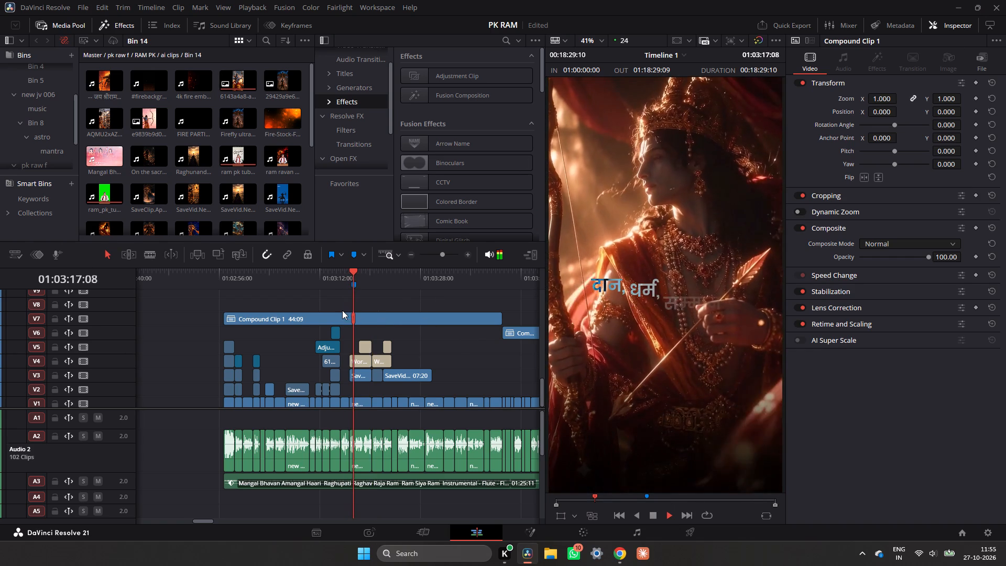
pyautogui.press('space')
# Switch to Firefly to check on the video generation.
pyautogui.click(616, 559)
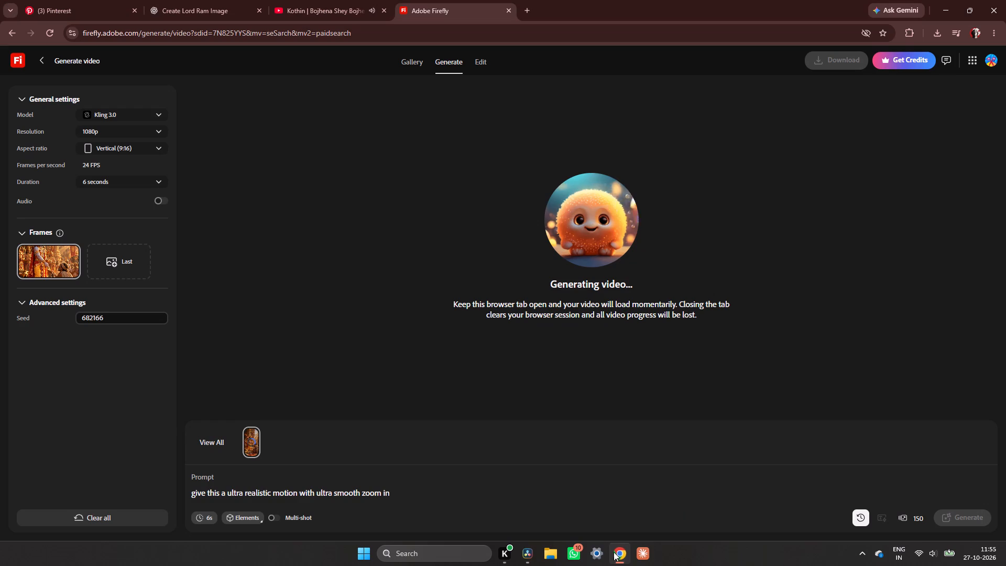
# Return to DaVinci Resolve and play back the "अब क्यों पीछे हटत हो" title section, replaying it from about 01:03:22.
pyautogui.click(535, 556)
pyautogui.press('space')
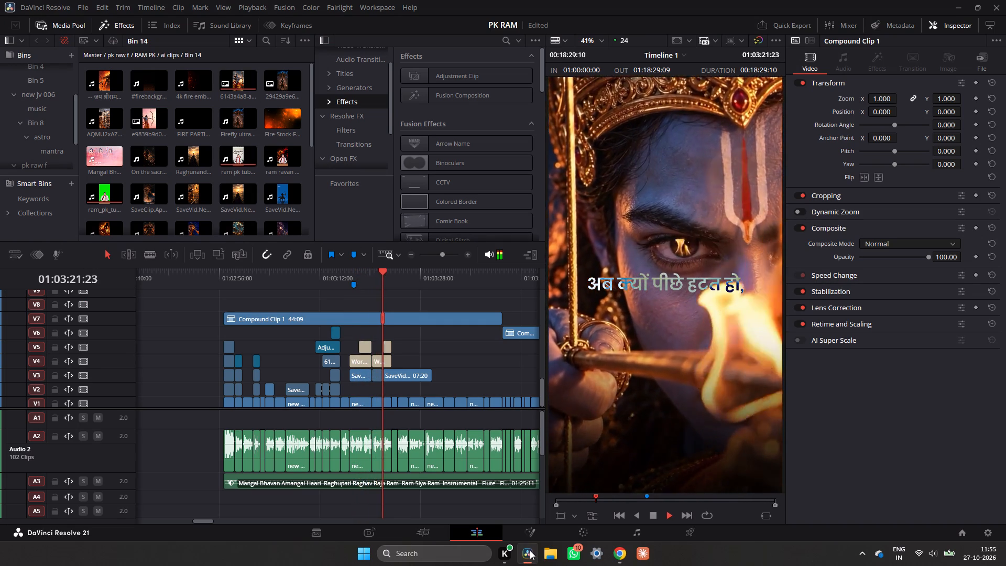
pyautogui.press('space')
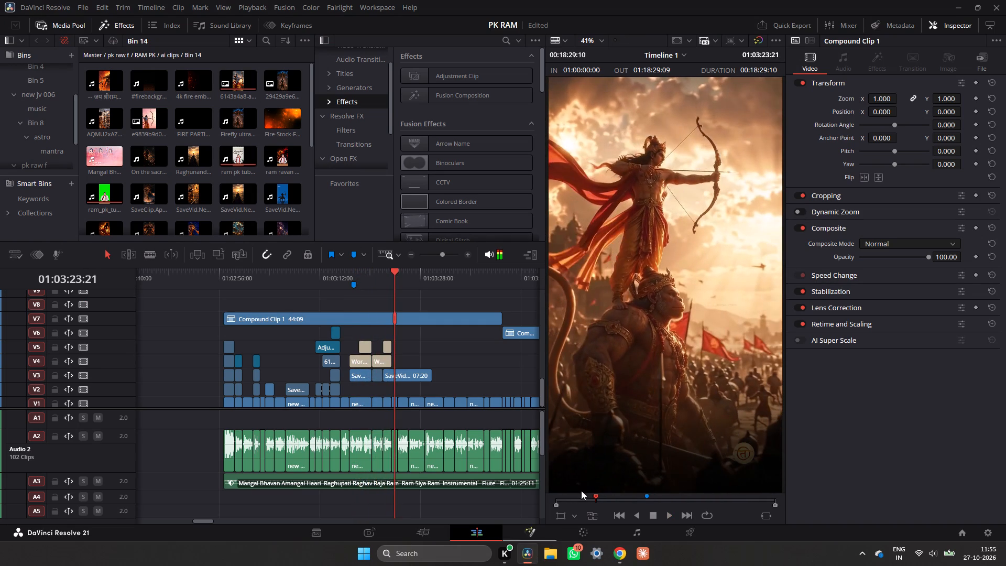
pyautogui.click(380, 277)
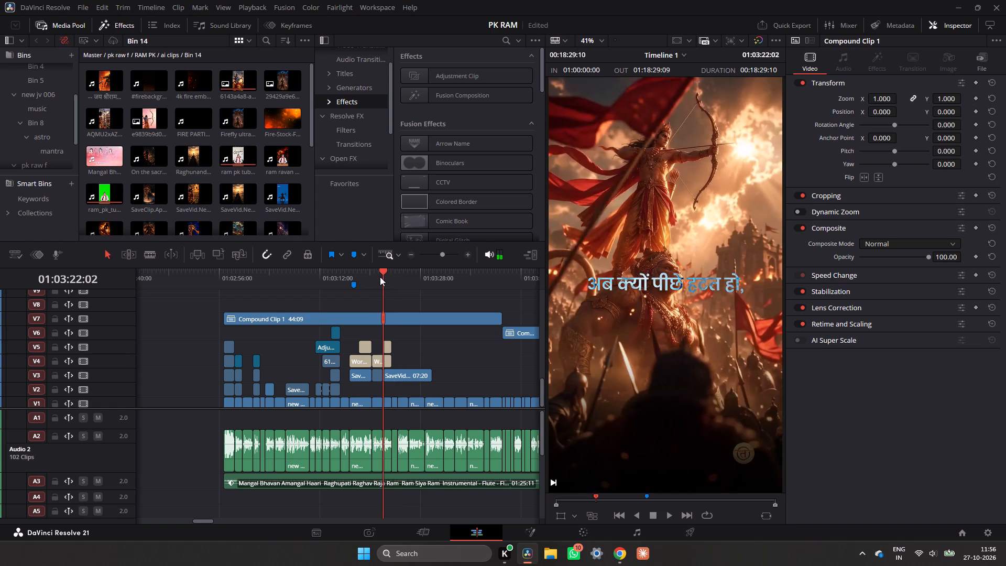
pyautogui.press('space')
pyautogui.press('space')
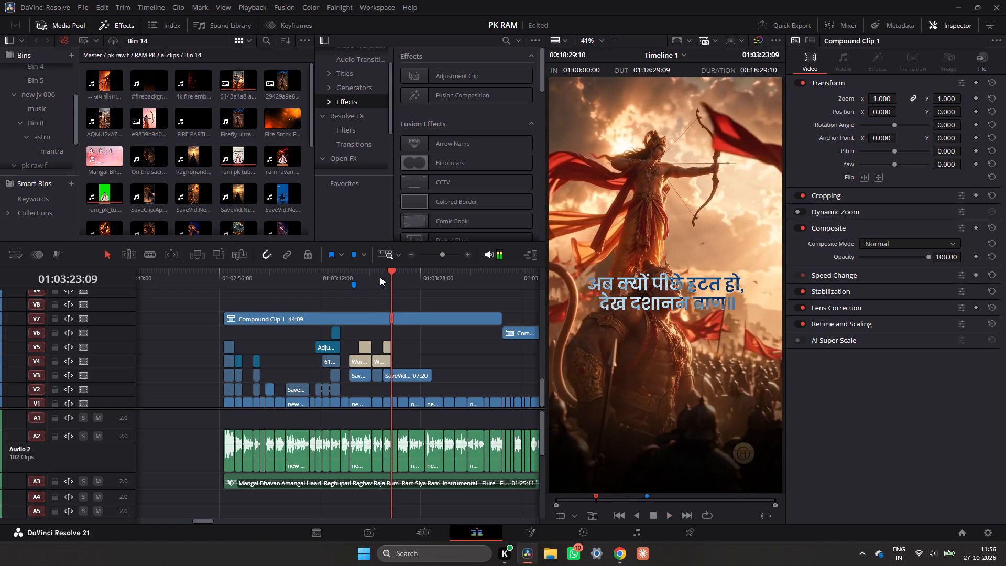
pyautogui.click(380, 277)
pyautogui.click(380, 277)
pyautogui.press('space')
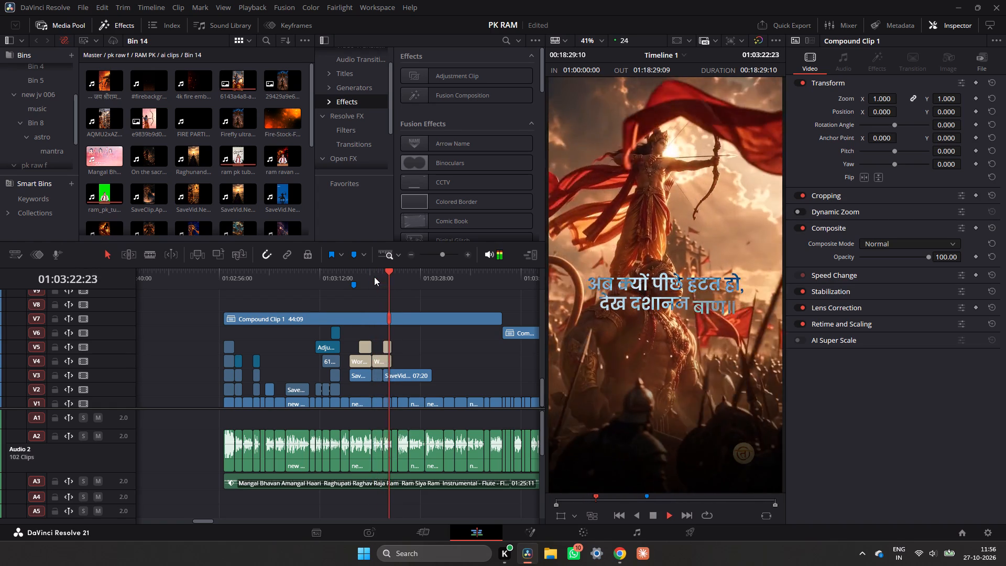
pyautogui.press('space')
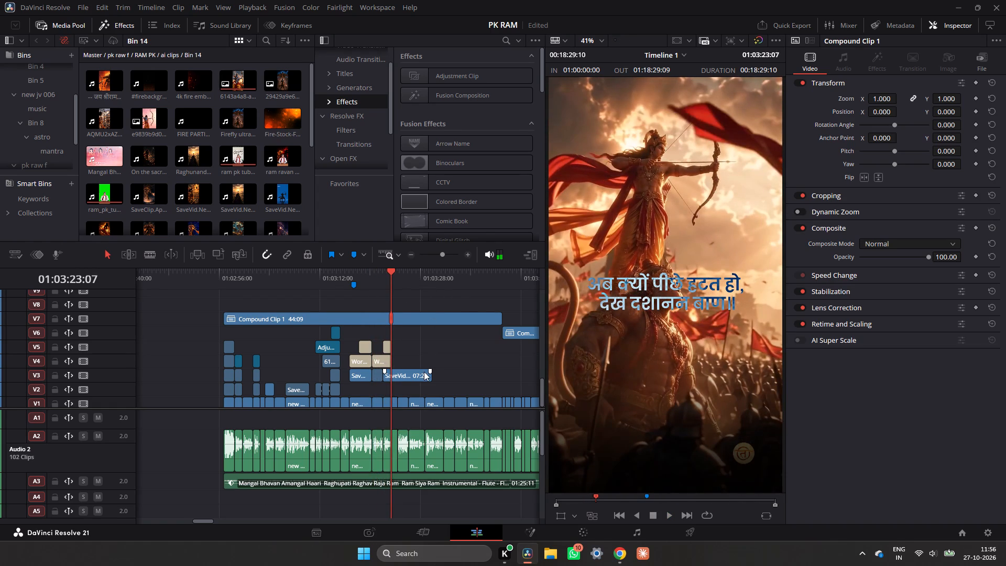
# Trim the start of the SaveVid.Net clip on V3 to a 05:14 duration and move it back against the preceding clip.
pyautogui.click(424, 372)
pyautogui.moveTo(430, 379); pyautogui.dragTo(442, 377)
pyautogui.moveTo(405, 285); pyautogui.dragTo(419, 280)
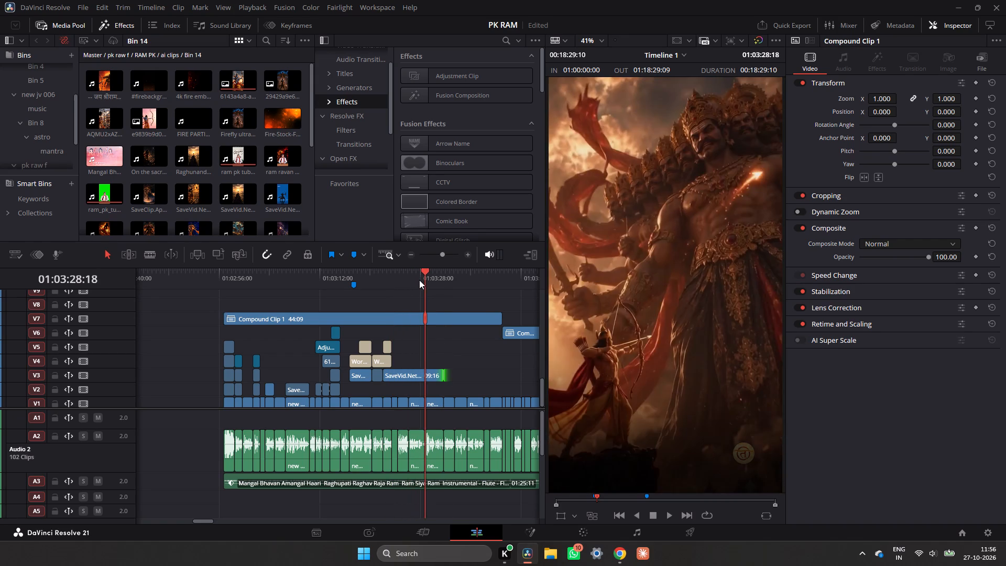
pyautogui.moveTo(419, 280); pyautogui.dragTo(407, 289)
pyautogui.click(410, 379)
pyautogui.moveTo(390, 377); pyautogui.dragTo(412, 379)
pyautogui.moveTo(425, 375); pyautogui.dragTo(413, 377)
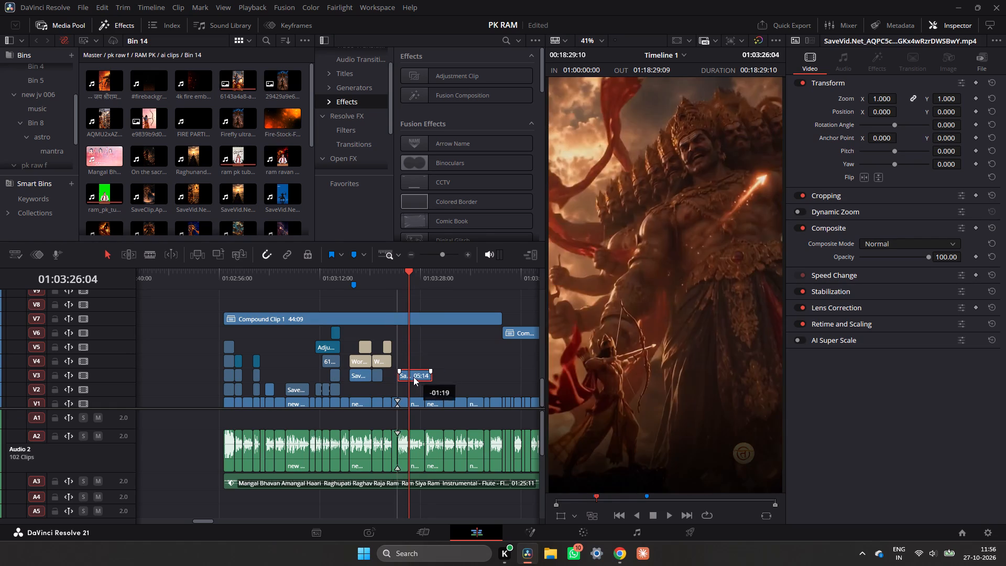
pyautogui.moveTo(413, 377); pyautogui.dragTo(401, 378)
# Play back the trimmed V3 clip under the title from about 01:03:22.
pyautogui.click(379, 277)
pyautogui.press('space')
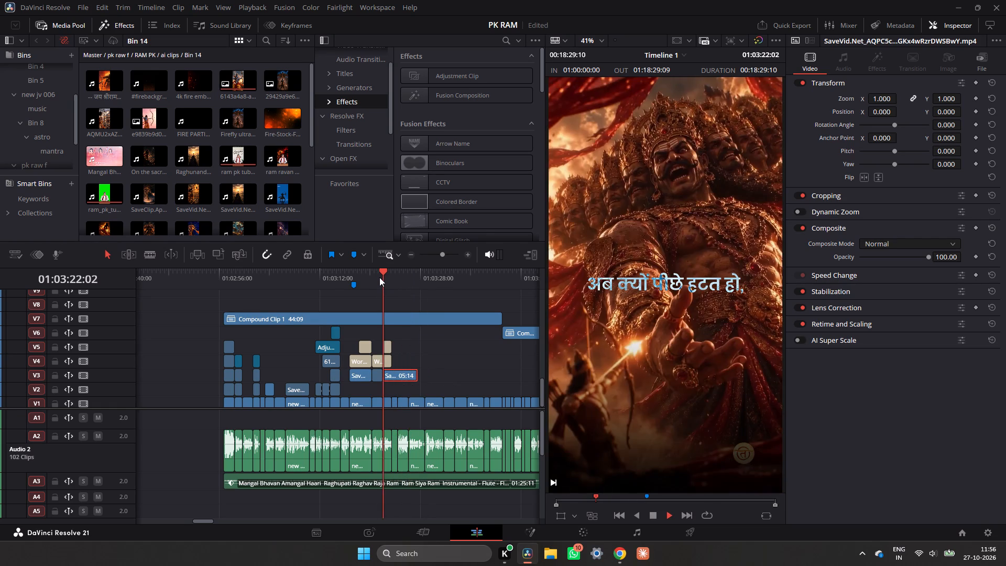
pyautogui.press('space')
pyautogui.click(379, 277)
pyautogui.press('space')
pyautogui.press('space')
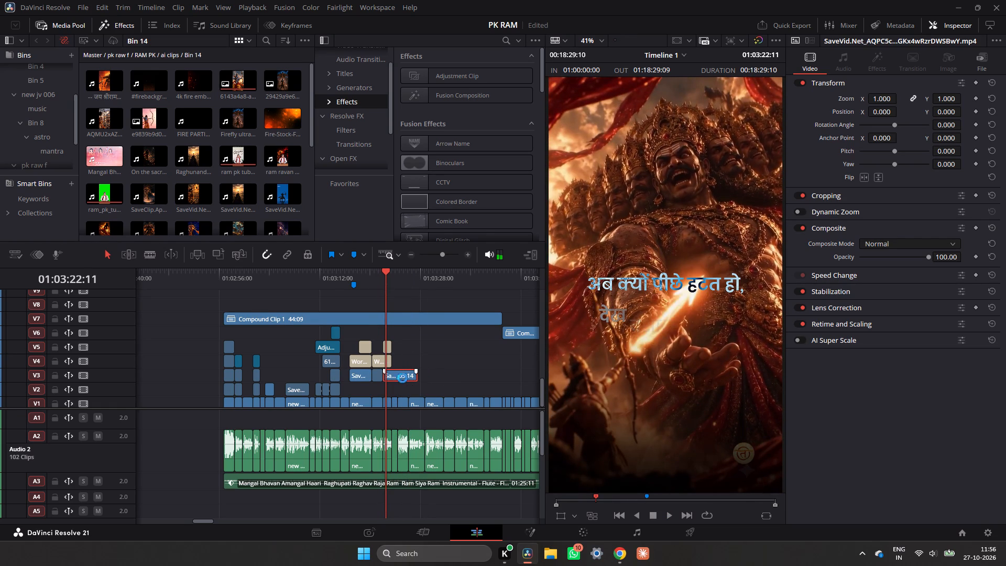
# Delete the trimmed SaveVid.Net clip from V3 and put a copy of the short Ravan shot on V2 near 01:03:01 in its place.
pyautogui.press('BackSpace')
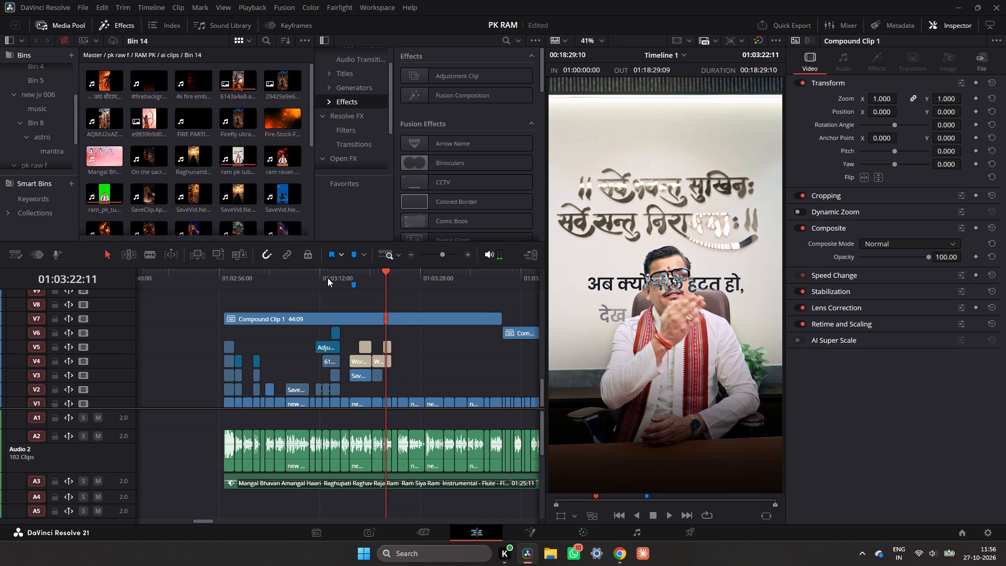
pyautogui.moveTo(324, 282); pyautogui.dragTo(321, 286)
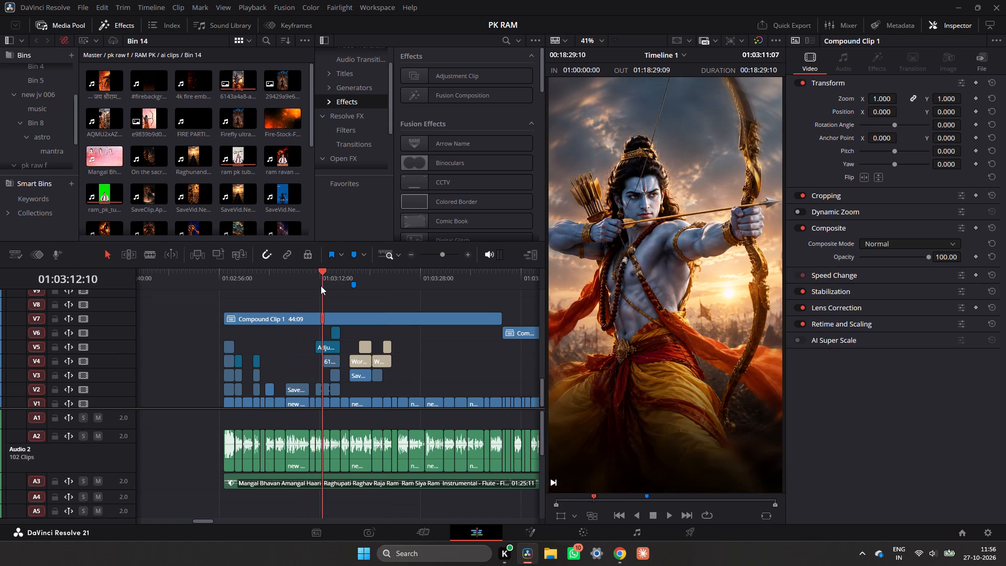
pyautogui.moveTo(321, 286); pyautogui.dragTo(255, 304)
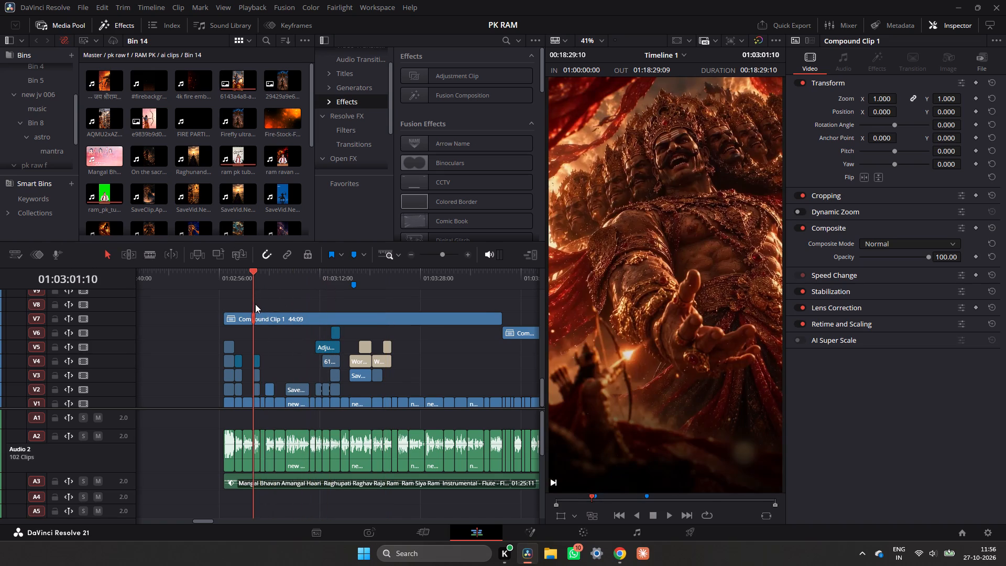
pyautogui.moveTo(255, 304); pyautogui.dragTo(251, 305)
pyautogui.click(257, 390)
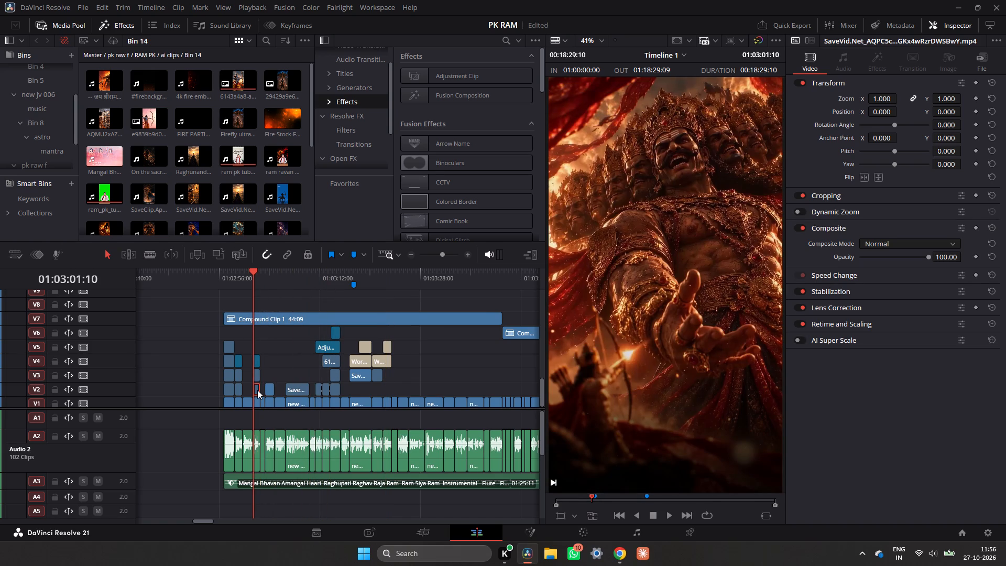
pyautogui.keyDown('alt'); pyautogui.moveTo(257, 390); pyautogui.dragTo(381, 369); pyautogui.keyUp('alt')
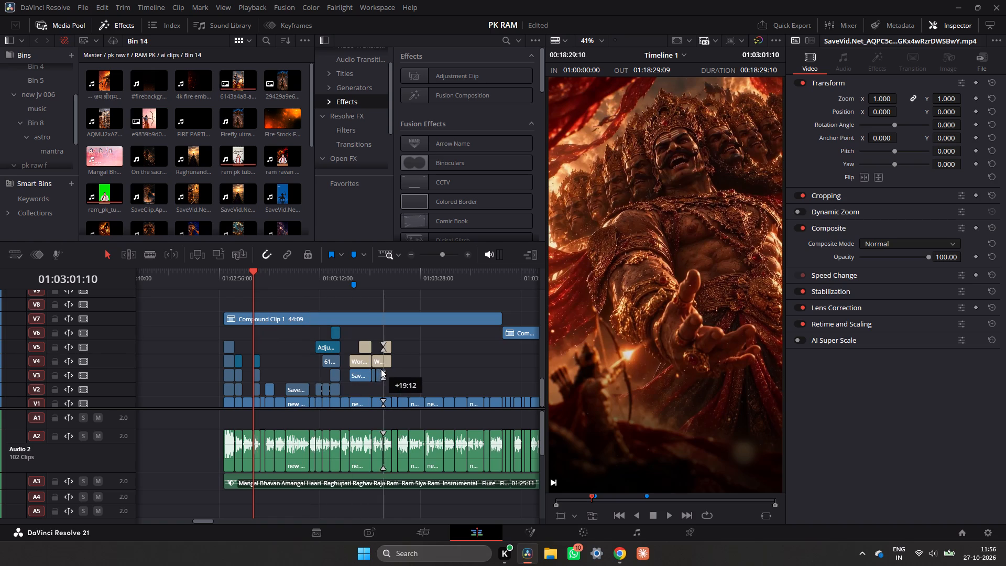
pyautogui.keyDown('alt'); pyautogui.moveTo(381, 369); pyautogui.dragTo(391, 371); pyautogui.keyUp('alt')
# Move the copied Ravan shot on V3 flush against the preceding clip near 01:03:22 and extend its end to a 01:10 duration.
pyautogui.click(468, 252)
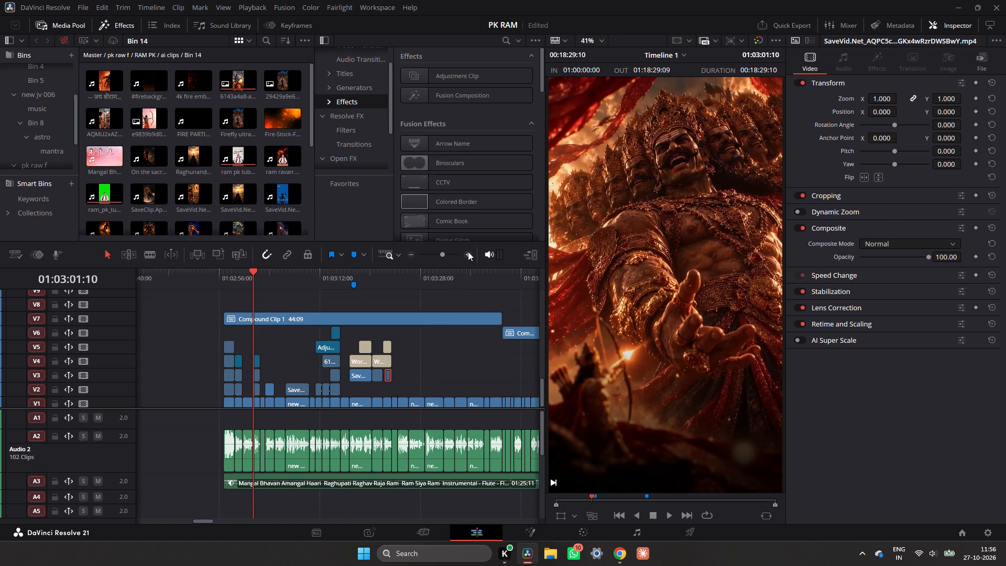
pyautogui.keyDown('ctrl'); pyautogui.scroll(-4, 430, 307); pyautogui.keyUp('ctrl')
pyautogui.click(293, 285)
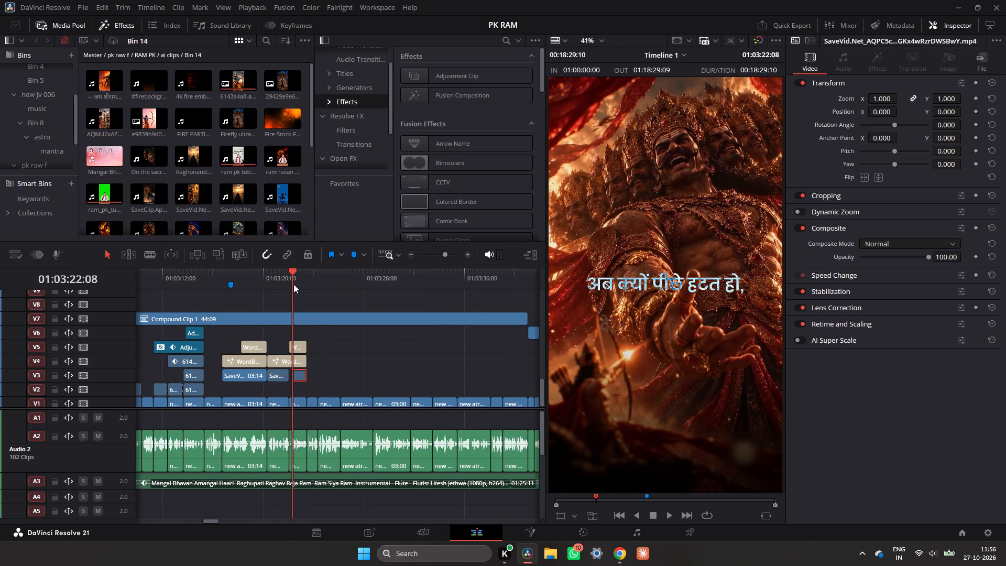
pyautogui.moveTo(285, 283); pyautogui.dragTo(279, 288)
pyautogui.click(299, 376)
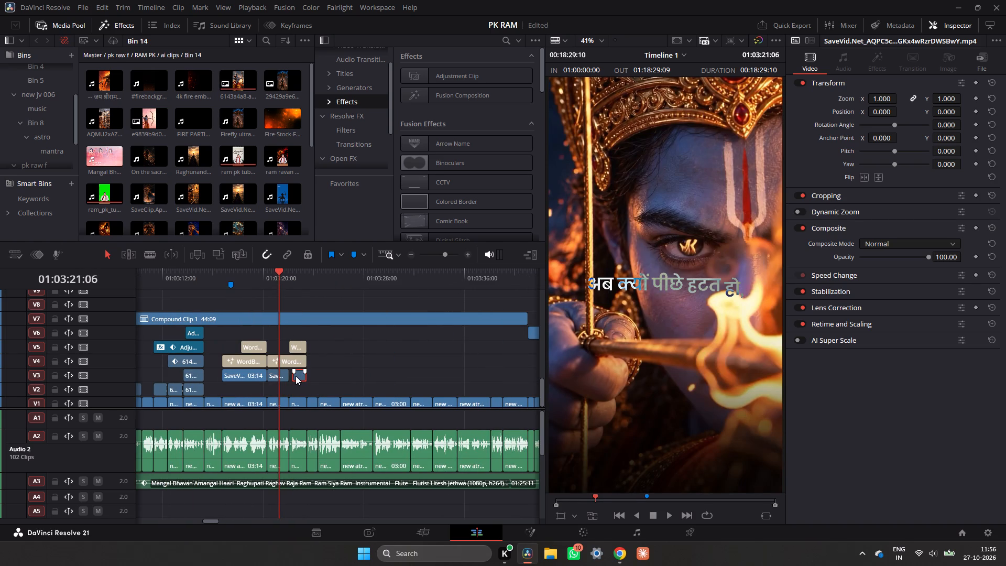
pyautogui.tripleClick(295, 376)
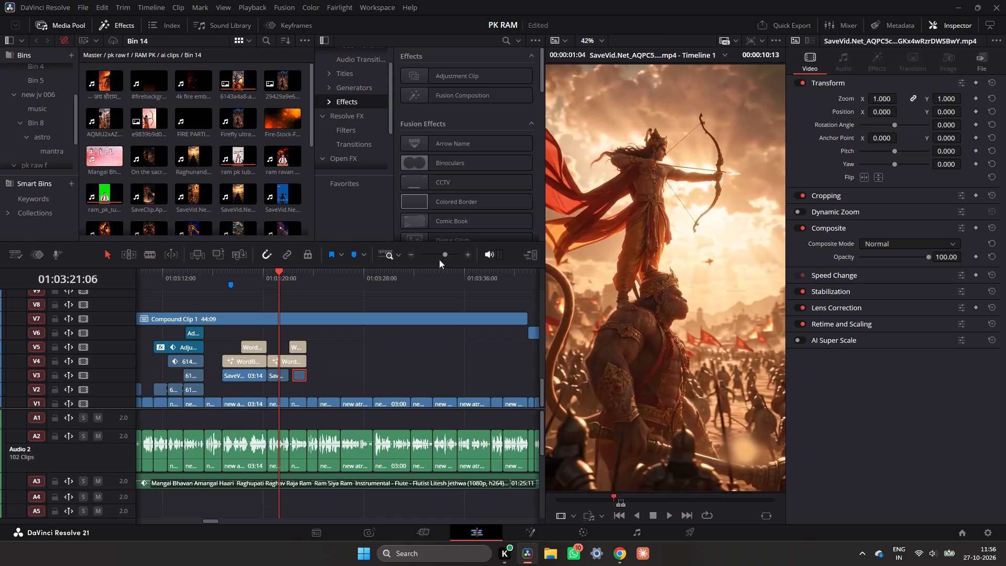
pyautogui.doubleClick(465, 255)
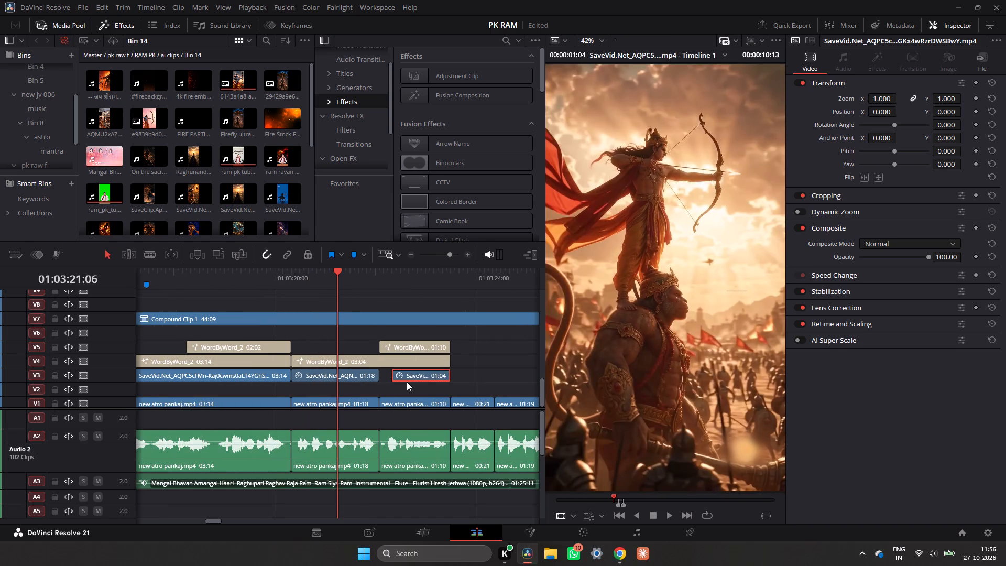
pyautogui.moveTo(412, 376); pyautogui.dragTo(399, 378)
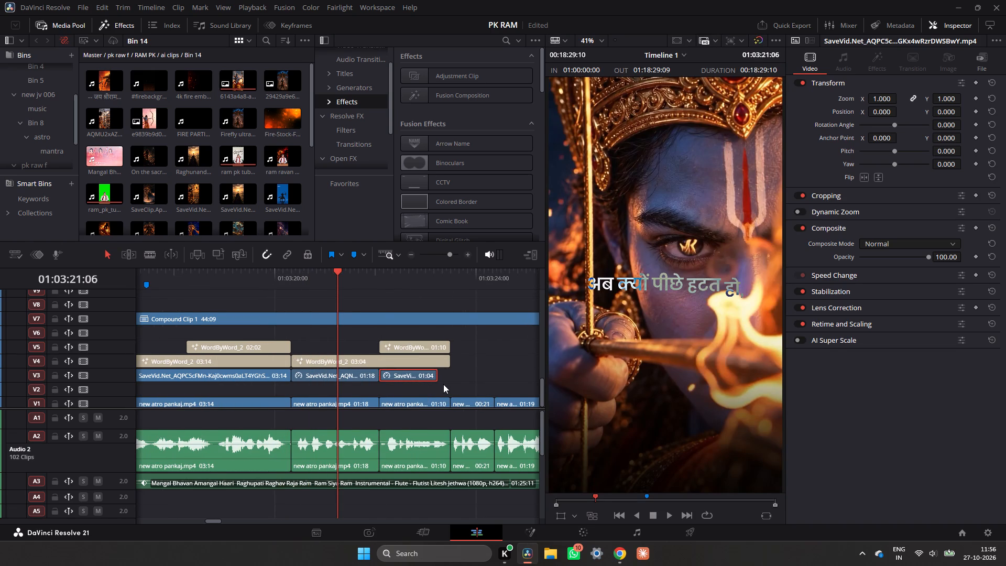
pyautogui.moveTo(436, 376); pyautogui.dragTo(450, 376)
# Play back the extended Ravan shot under the titles from about 01:03:21:22, and replay the section from about 01:03:20.
pyautogui.click(372, 277)
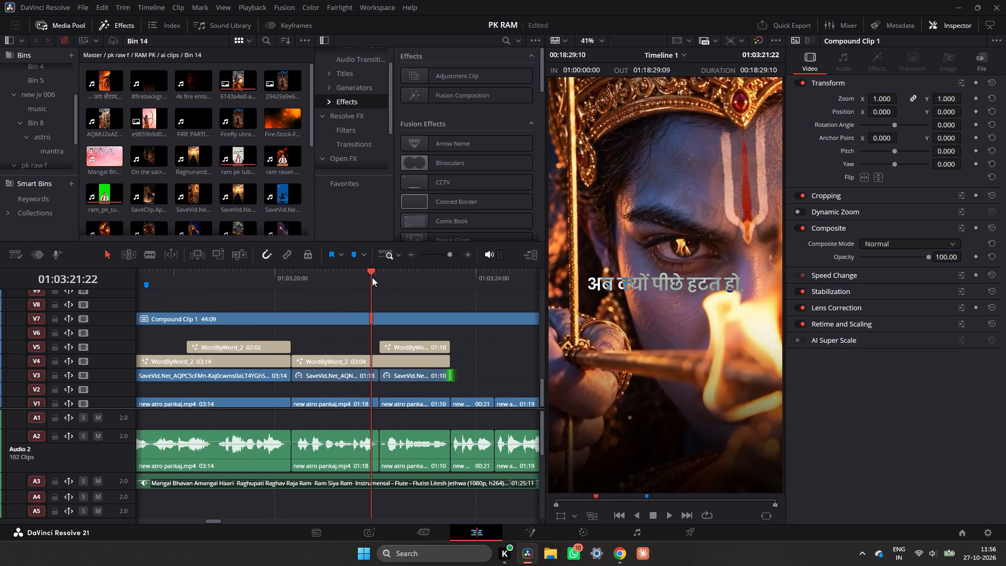
pyautogui.press('space')
pyautogui.press('space')
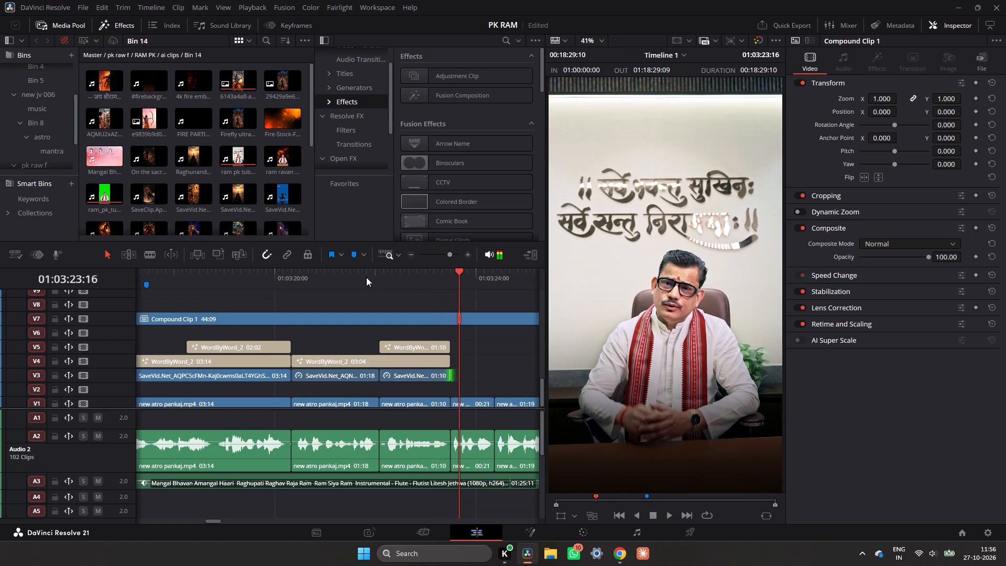
pyautogui.click(286, 282)
pyautogui.press('space')
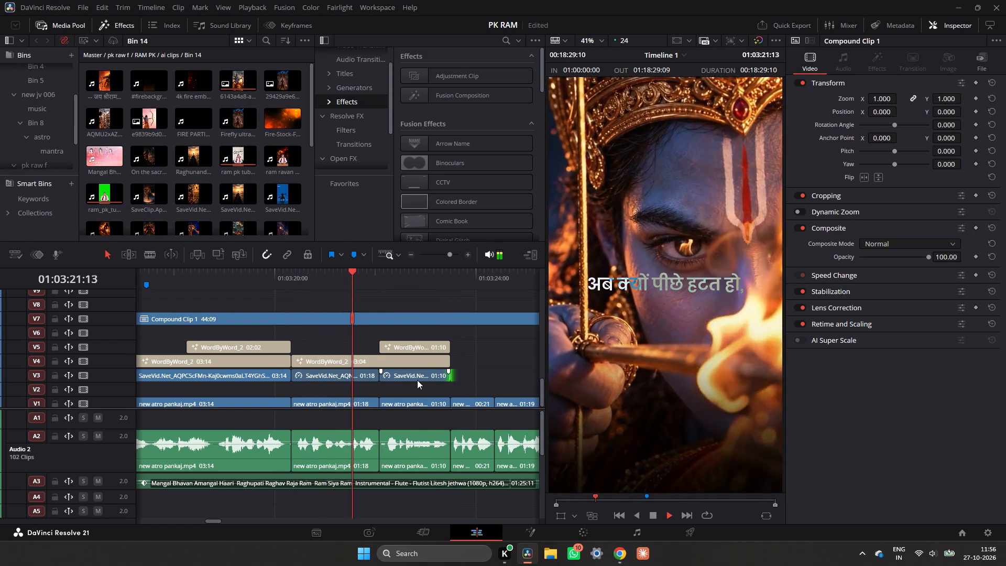
pyautogui.press('space')
# Open the clip speed settings of the Ravan shot on V3 and apply 67% speed with keyframe timing maintained.
pyautogui.click(421, 383)
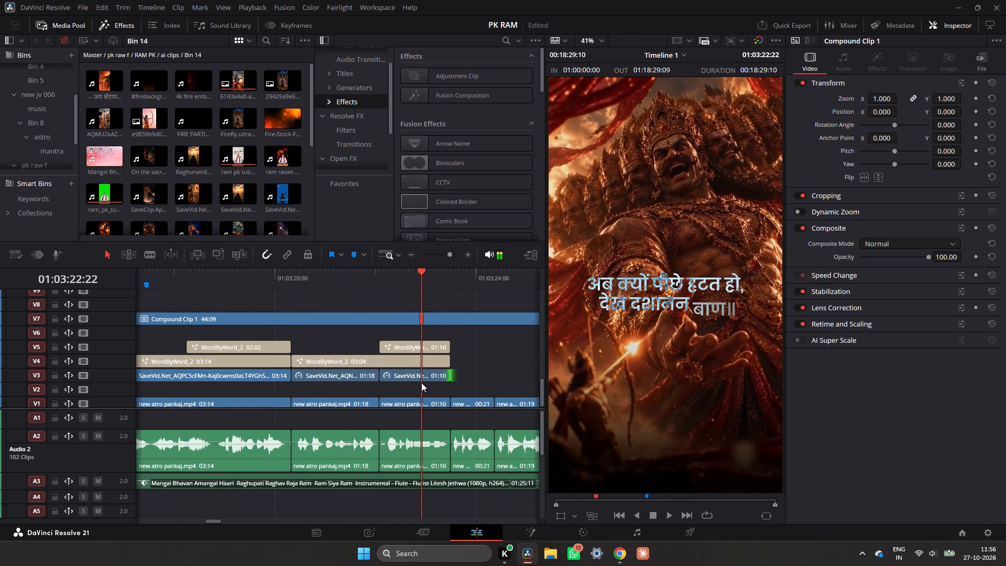
pyautogui.click(425, 382)
pyautogui.click(440, 373)
pyautogui.rightClick(440, 373)
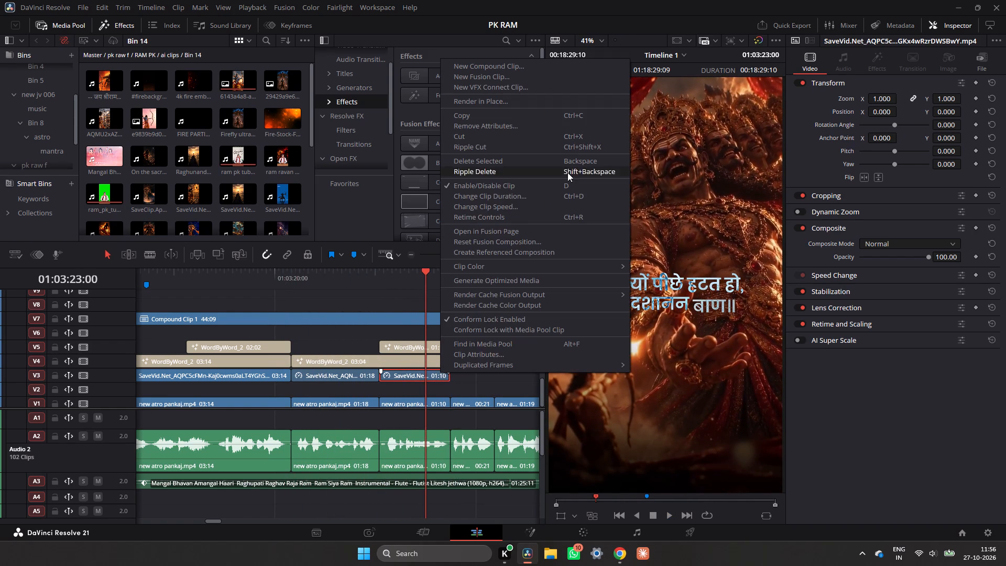
pyautogui.click(523, 209)
pyautogui.moveTo(408, 237); pyautogui.dragTo(402, 248)
pyautogui.click(505, 340)
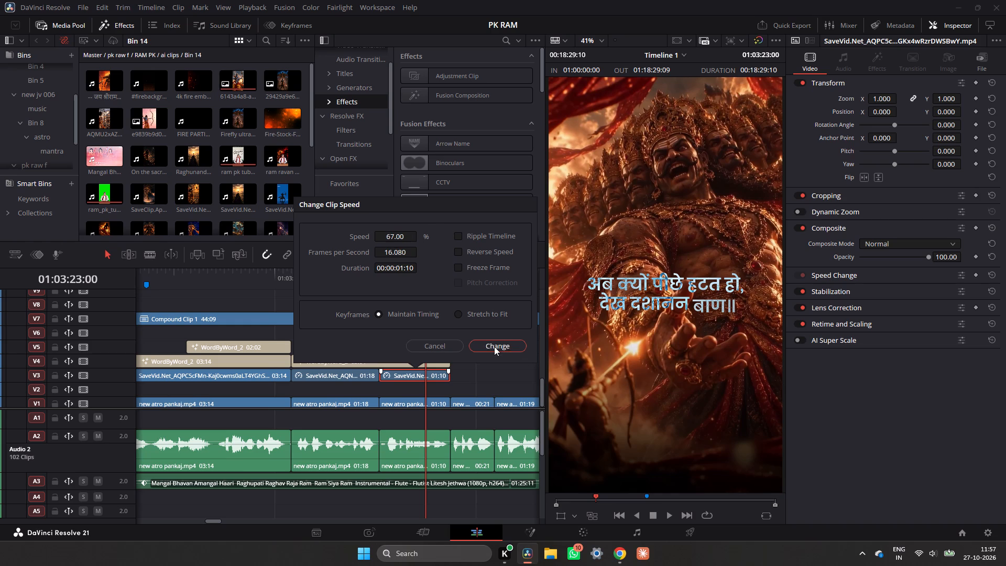
pyautogui.click(494, 346)
# Switch to Adobe Firefly to check the video generation, and return to DaVinci Resolve.
pyautogui.click(610, 557)
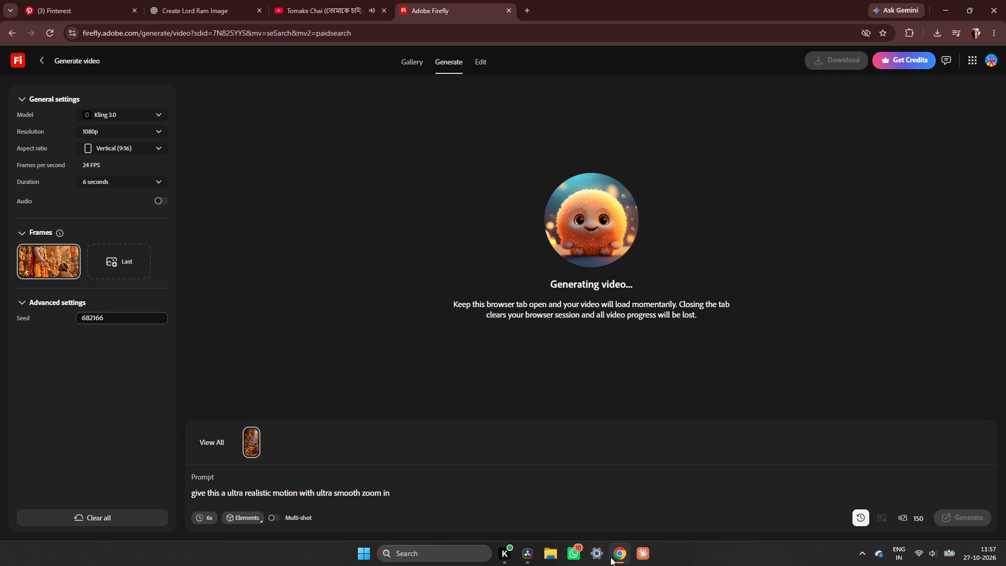
pyautogui.click(531, 553)
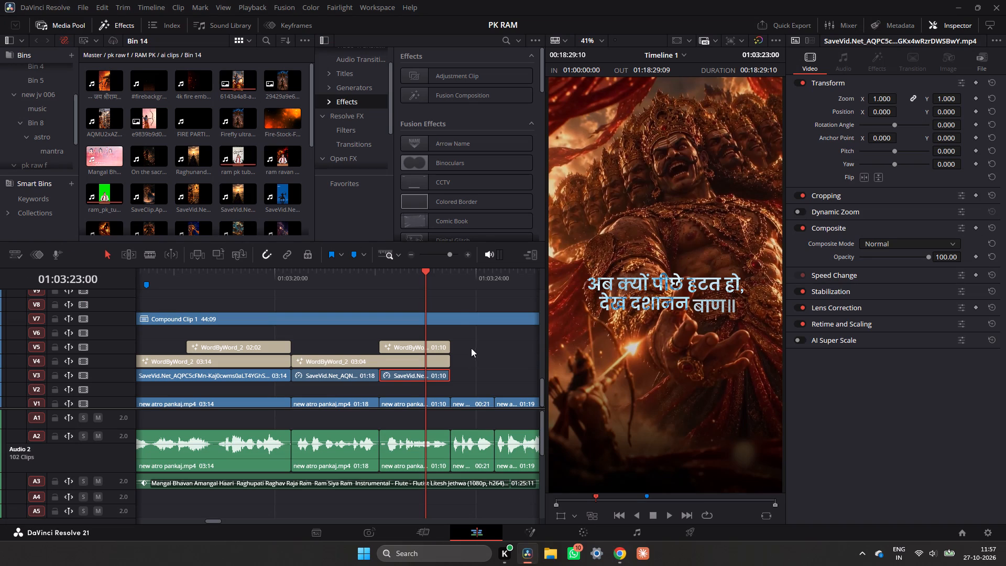
# Play back the talking-head section after the Ravan shot from about 01:03:23:17, and replay it from about 01:03:26:08.
pyautogui.click(462, 283)
pyautogui.press('space')
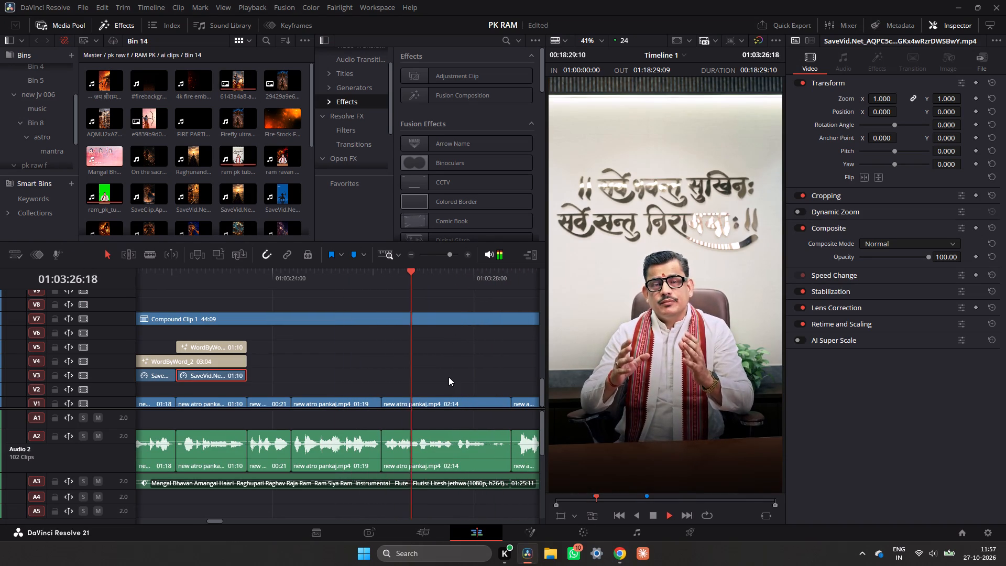
pyautogui.press('space')
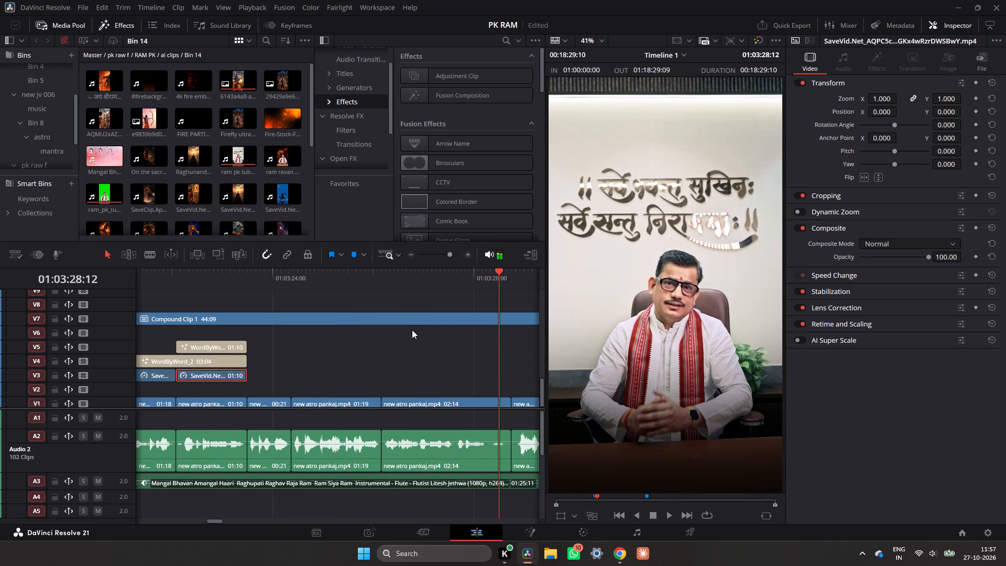
pyautogui.click(389, 286)
pyautogui.press('space')
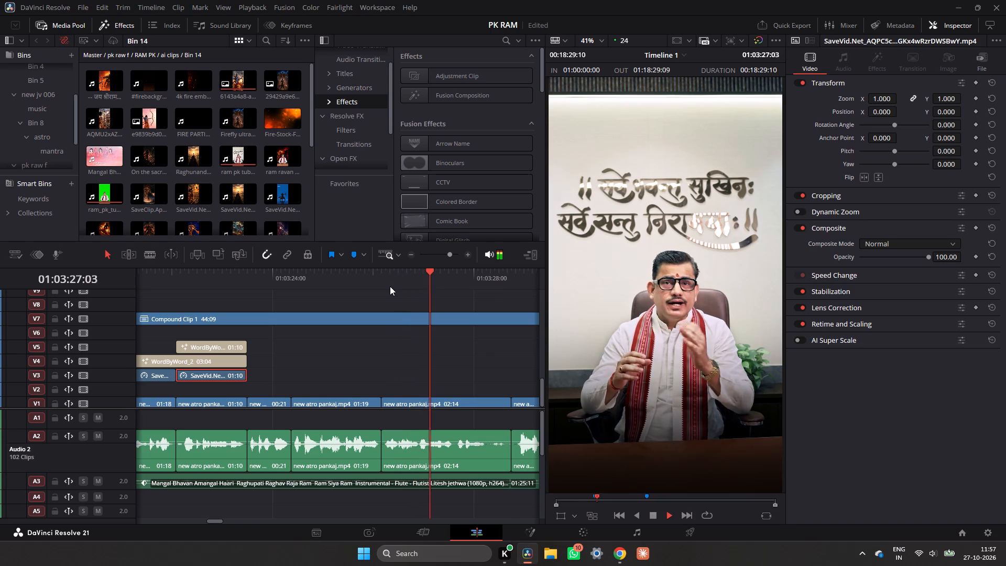
pyautogui.press('space')
pyautogui.click(390, 286)
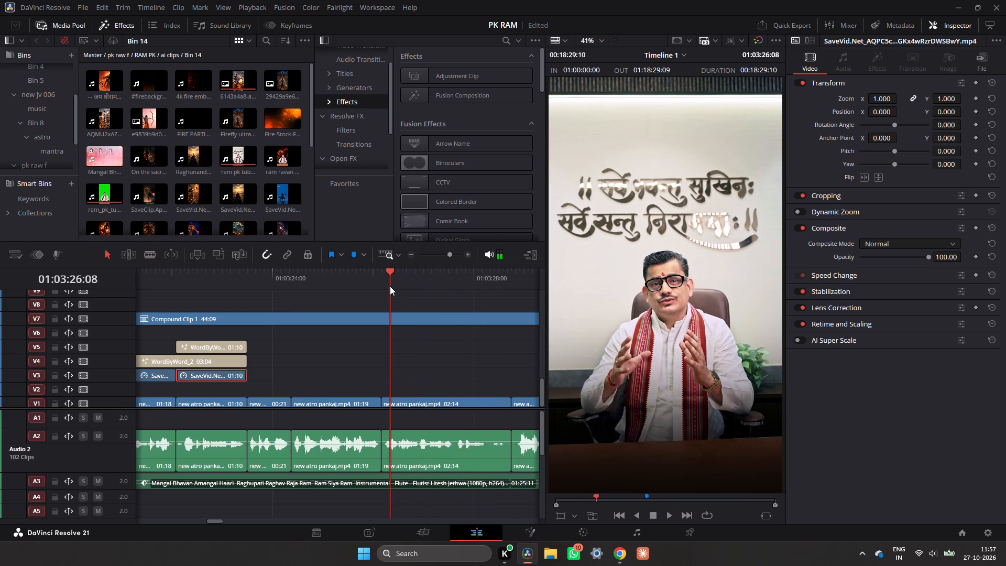
# Switch to Adobe Firefly in the browser to check on the video generation.
pyautogui.click(626, 565)
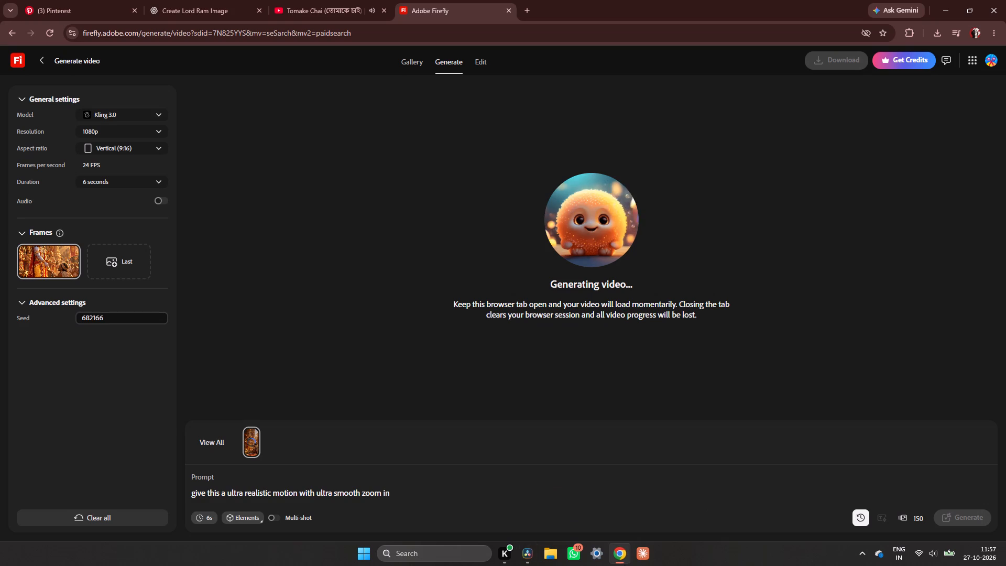
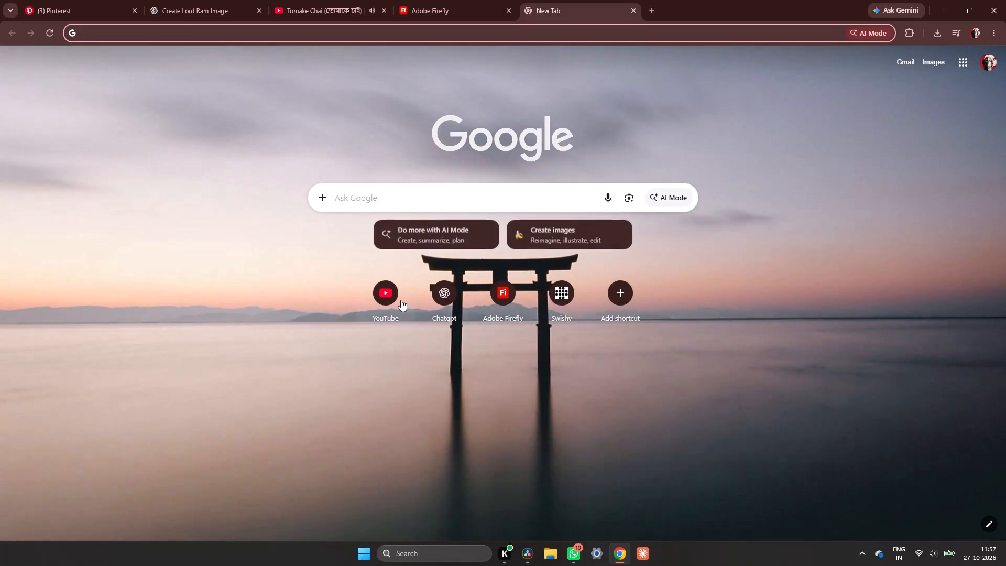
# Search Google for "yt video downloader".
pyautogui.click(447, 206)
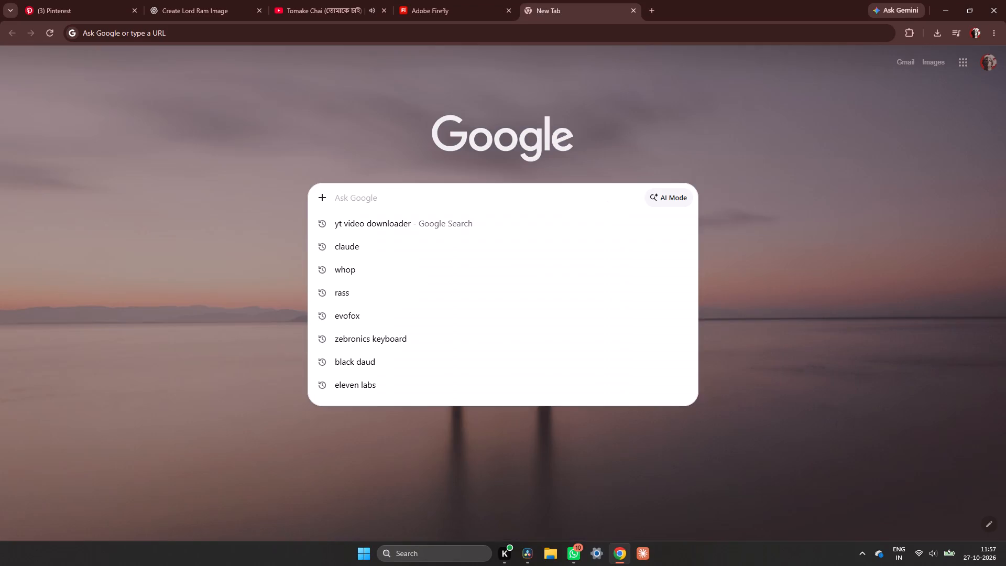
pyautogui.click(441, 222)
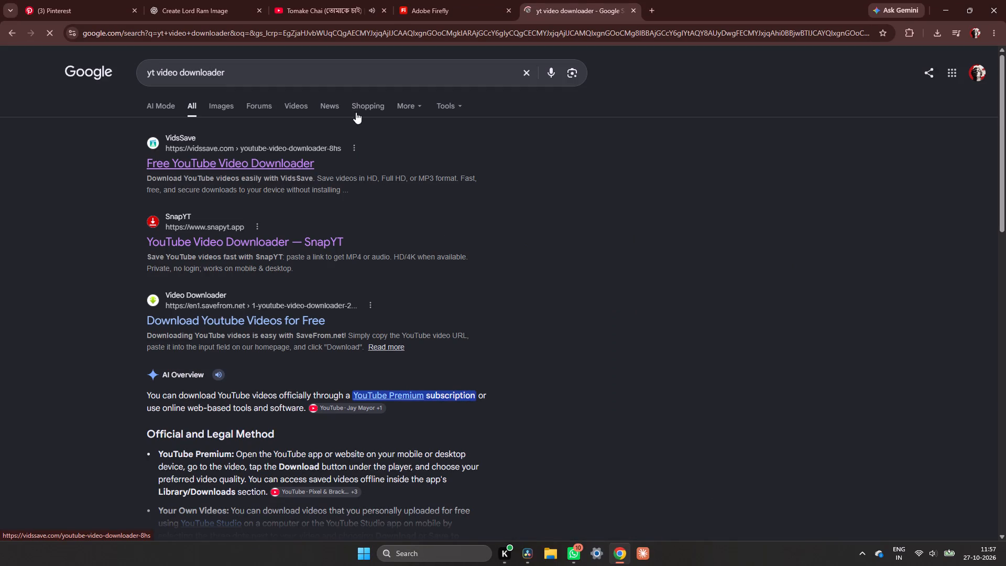
# Search Google in a new browser tab for "istagram video download".
pyautogui.click(647, 9)
pyautogui.click(352, 194)
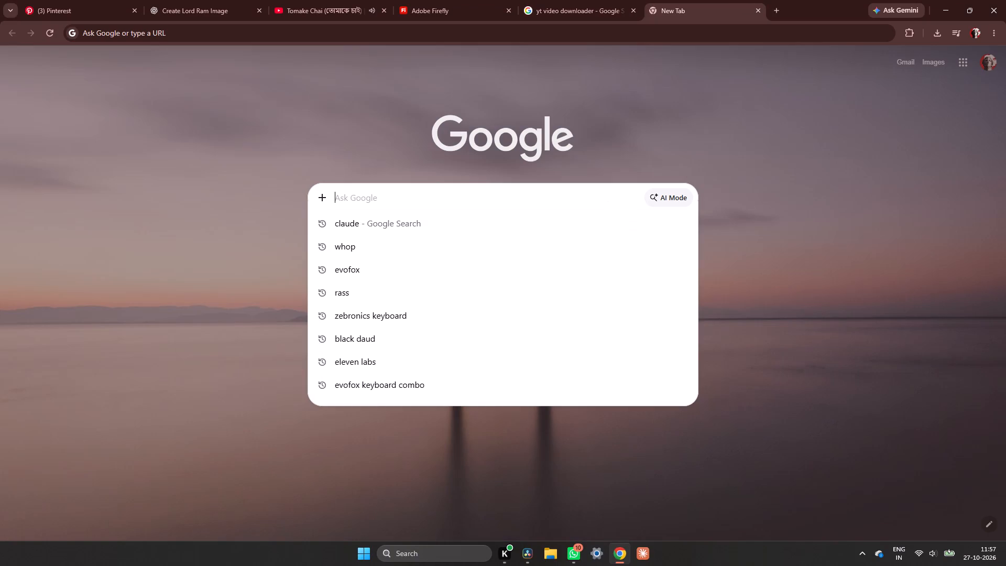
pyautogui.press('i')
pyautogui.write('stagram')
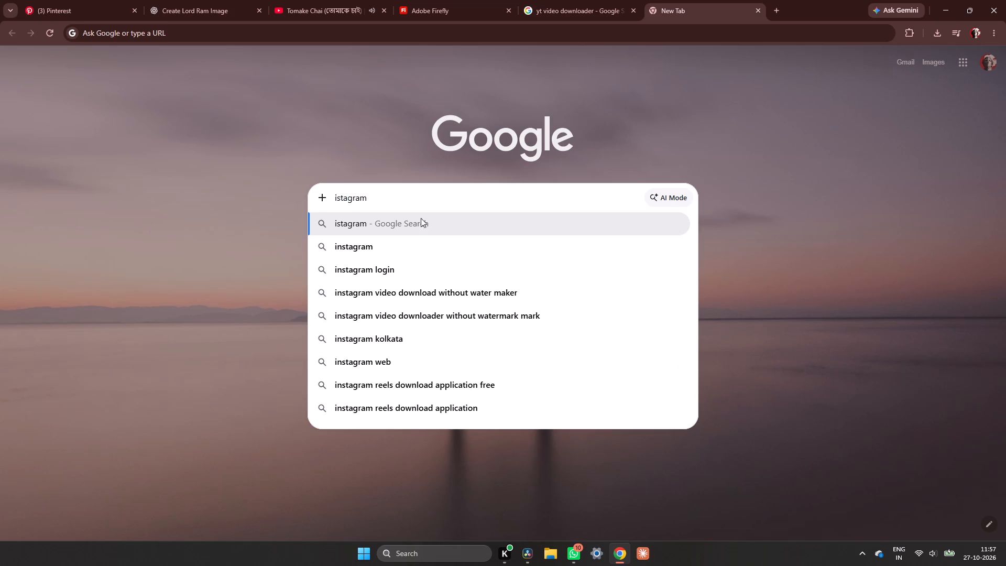
pyautogui.click(408, 196)
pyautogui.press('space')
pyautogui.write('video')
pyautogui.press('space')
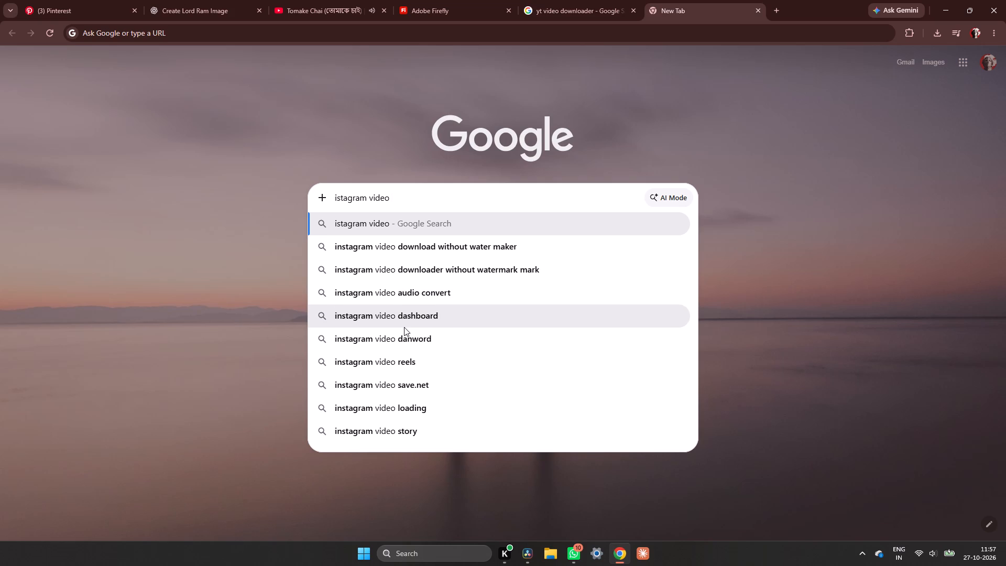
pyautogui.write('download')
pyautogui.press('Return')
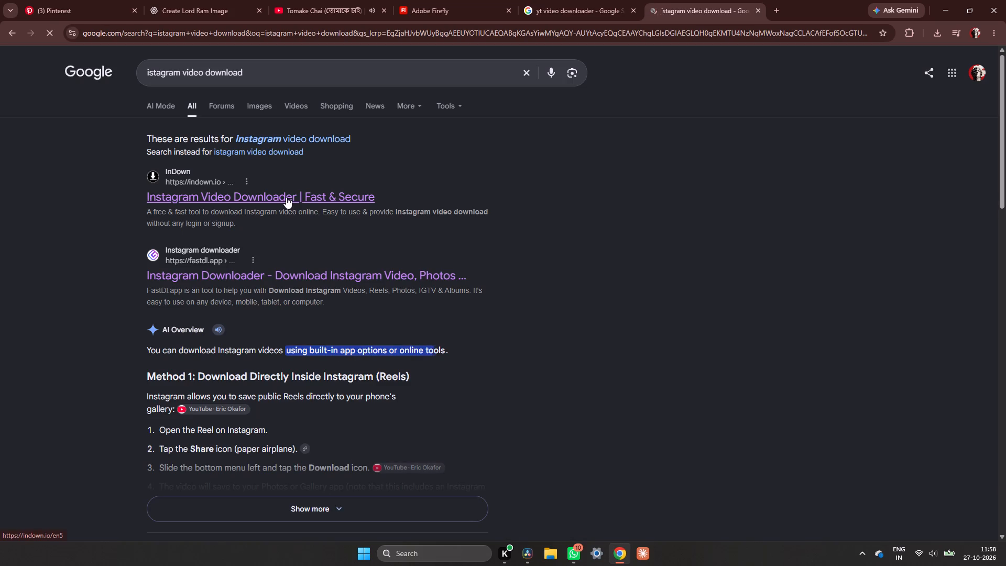
# Open the FastDl Instagram downloader from the search results, submit the copied reel link, and dismiss the advert overlay.
pyautogui.click(282, 196)
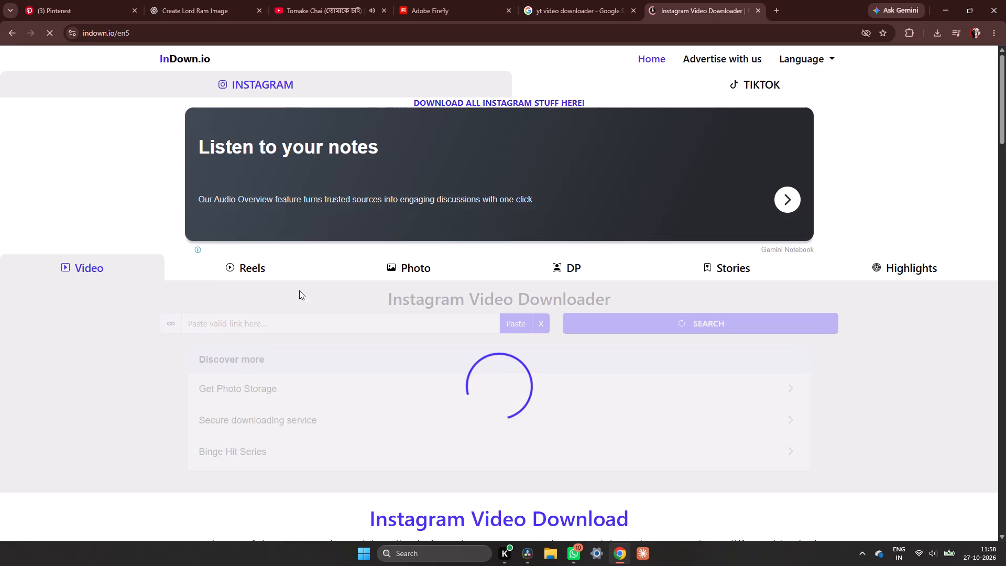
pyautogui.click(15, 36)
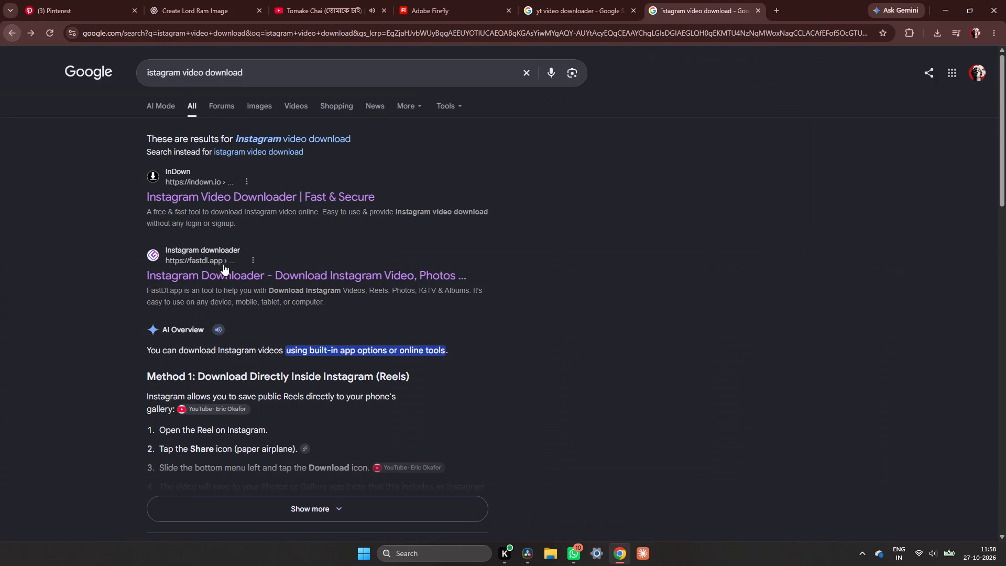
pyautogui.click(223, 274)
pyautogui.click(389, 213)
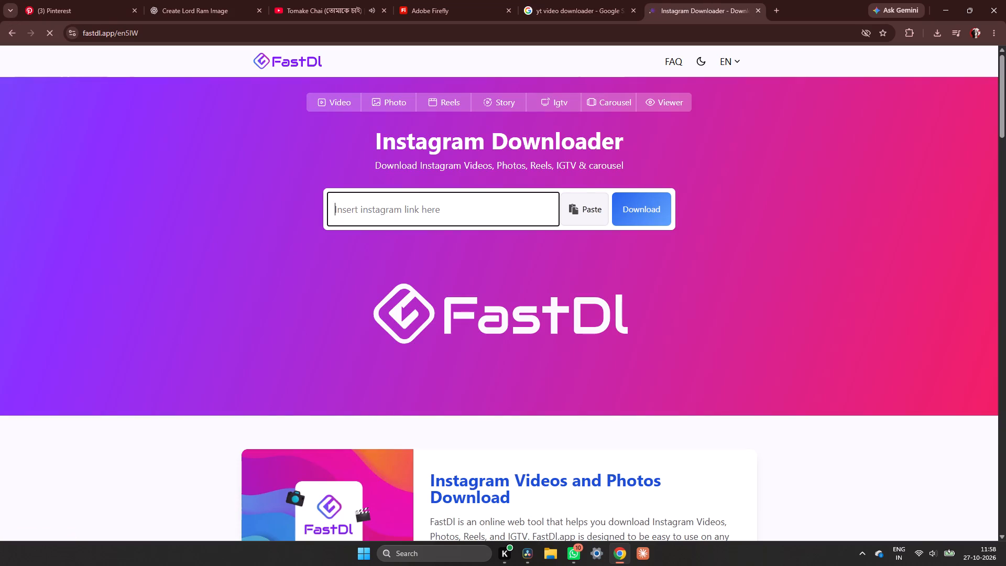
pyautogui.hotkey('ctrl', 'v')
pyautogui.scroll(-5, 509, 262)
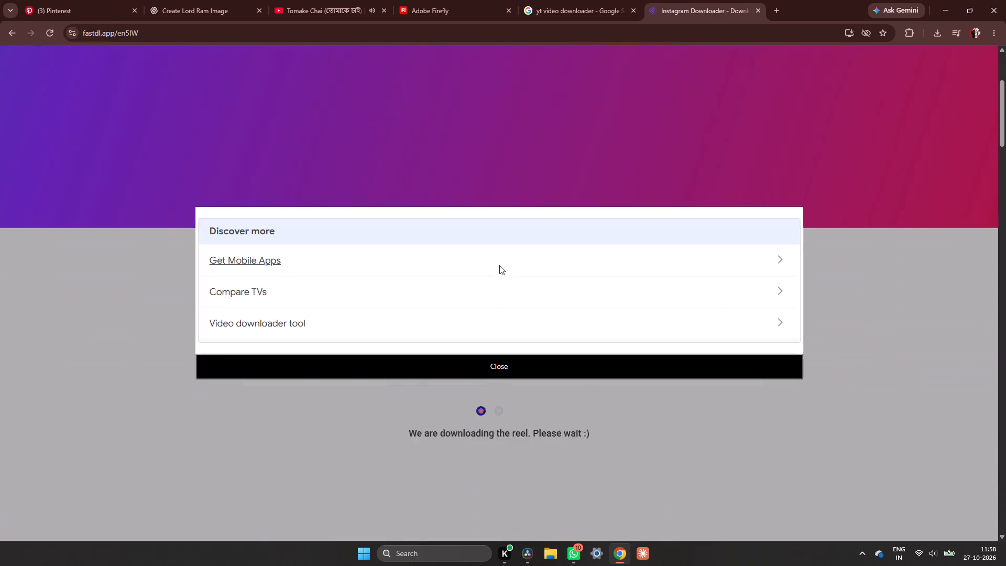
pyautogui.click(472, 361)
pyautogui.scroll(4, 453, 275)
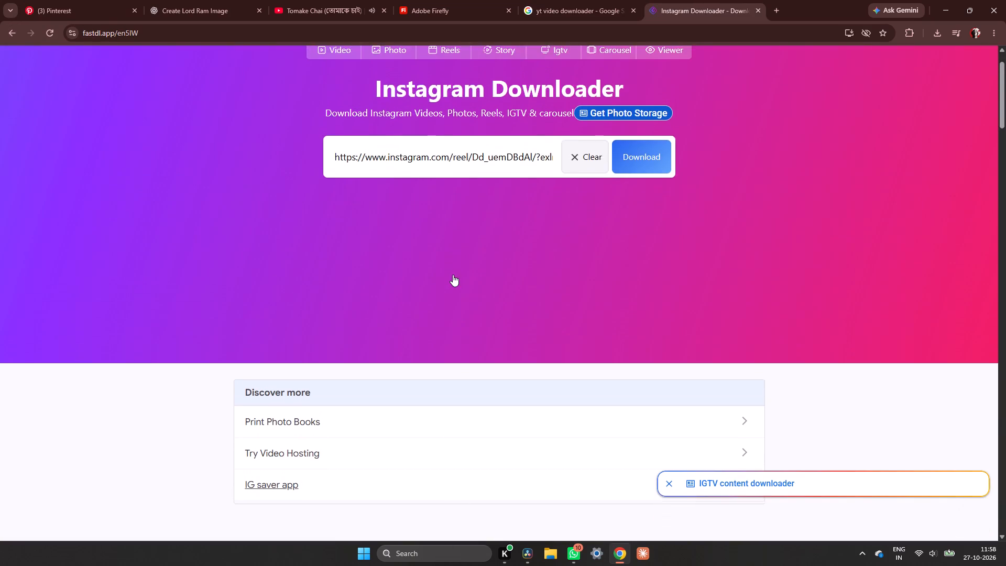
pyautogui.scroll(-10, 453, 275)
pyautogui.scroll(4, 462, 269)
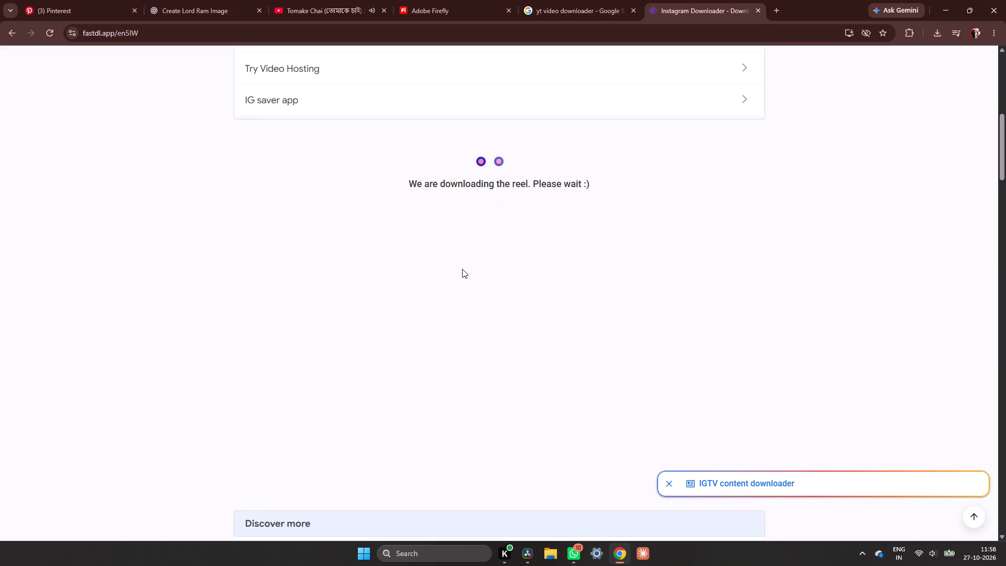
pyautogui.scroll(-18, 462, 269)
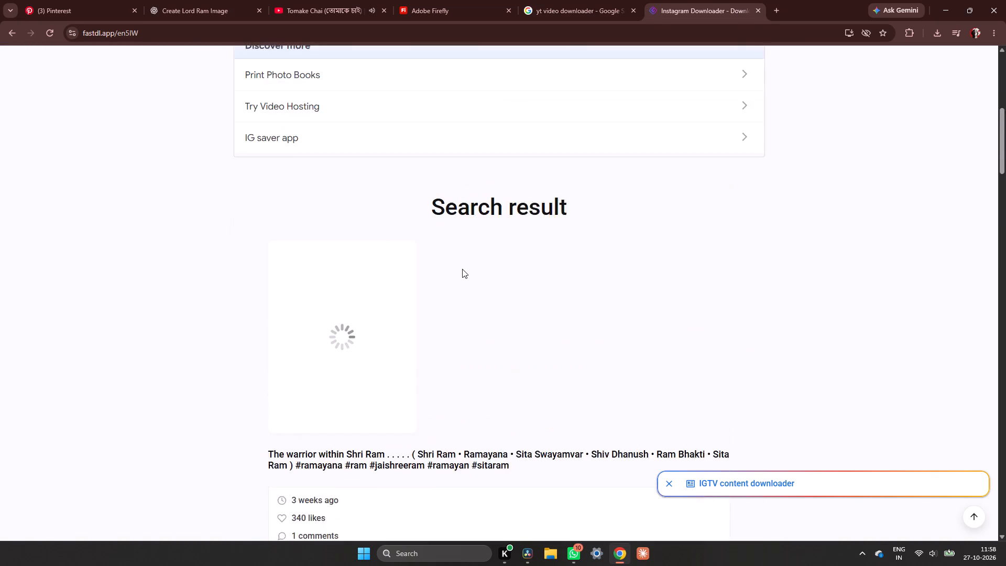
pyautogui.scroll(-3, 462, 269)
pyautogui.scroll(6, 462, 269)
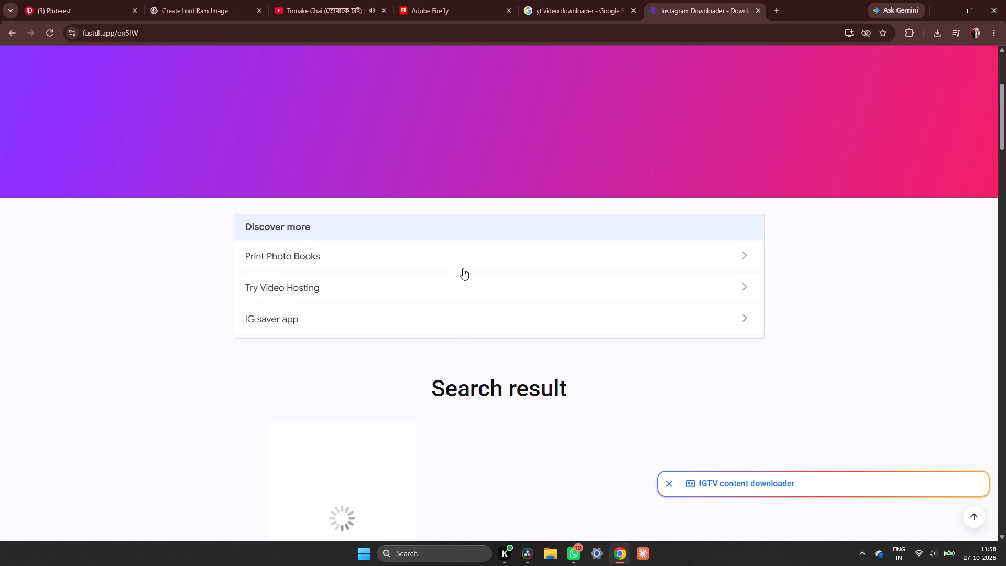
pyautogui.scroll(10, 463, 268)
pyautogui.scroll(-9, 463, 268)
pyautogui.scroll(1, 463, 268)
pyautogui.scroll(-4, 463, 268)
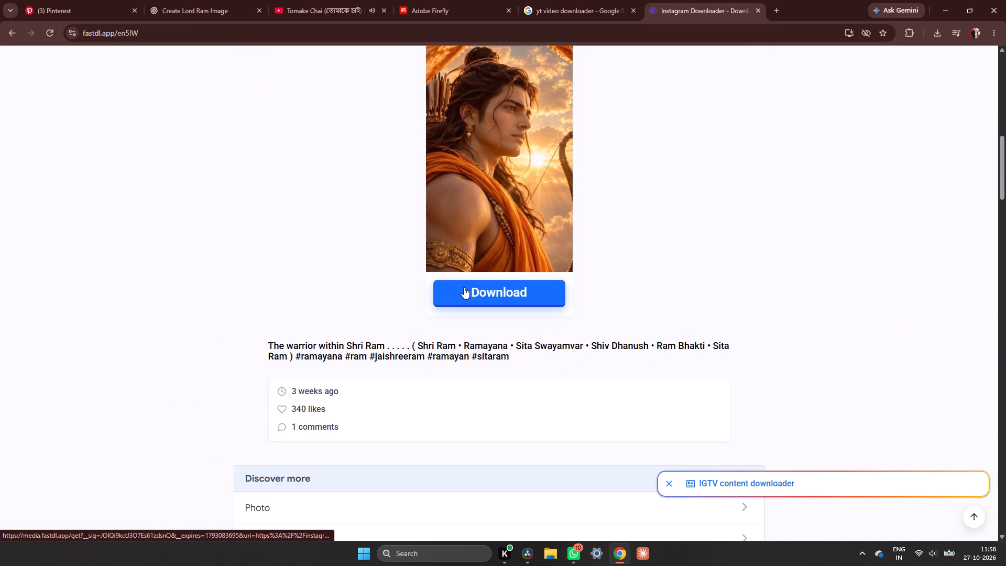
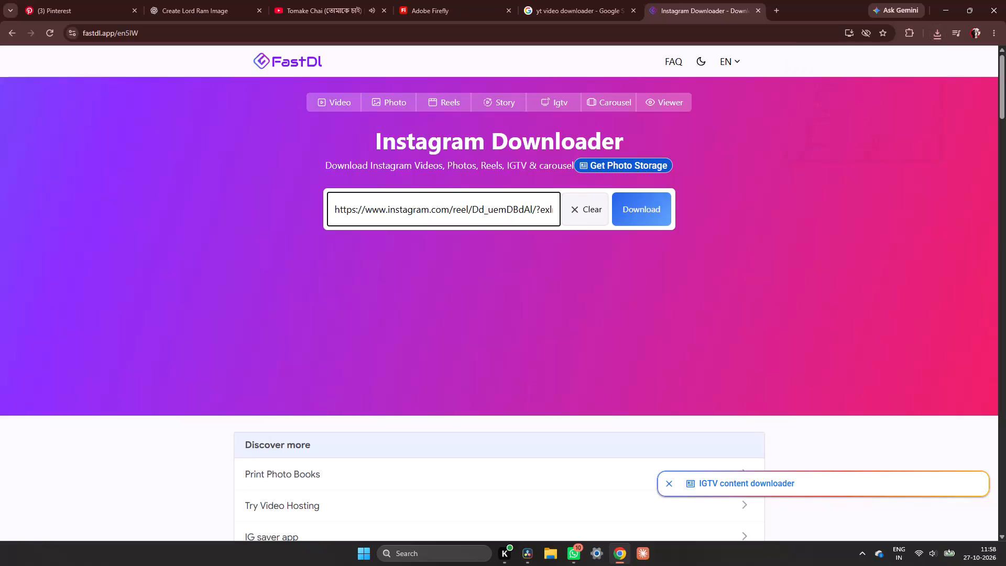
# Replace the link in the Instagram downloader with the copied reel link (reel DeuCNSFxx2W) and fetch that reel.
pyautogui.hotkey('ctrl', 'a')
pyautogui.hotkey('ctrl', 'v')
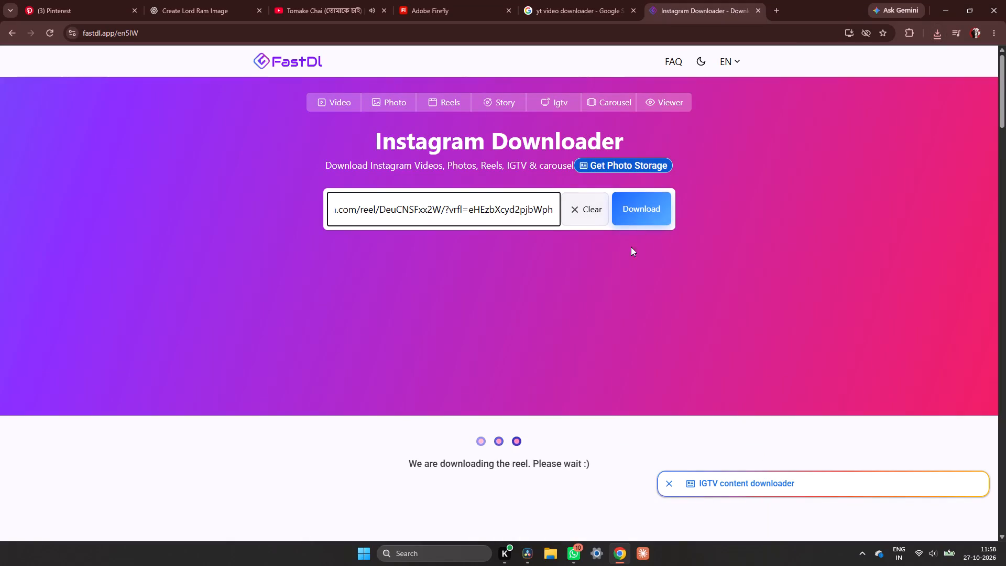
pyautogui.scroll(-3, 573, 313)
pyautogui.scroll(1, 572, 313)
pyautogui.scroll(-3, 572, 313)
pyautogui.click(495, 368)
pyautogui.scroll(5, 505, 311)
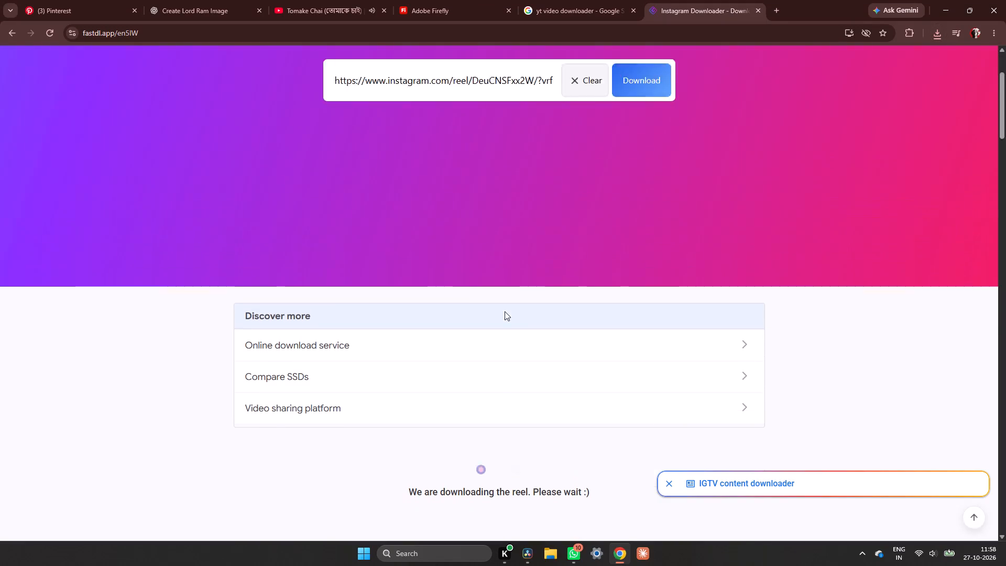
pyautogui.scroll(1, 505, 311)
pyautogui.scroll(-11, 505, 311)
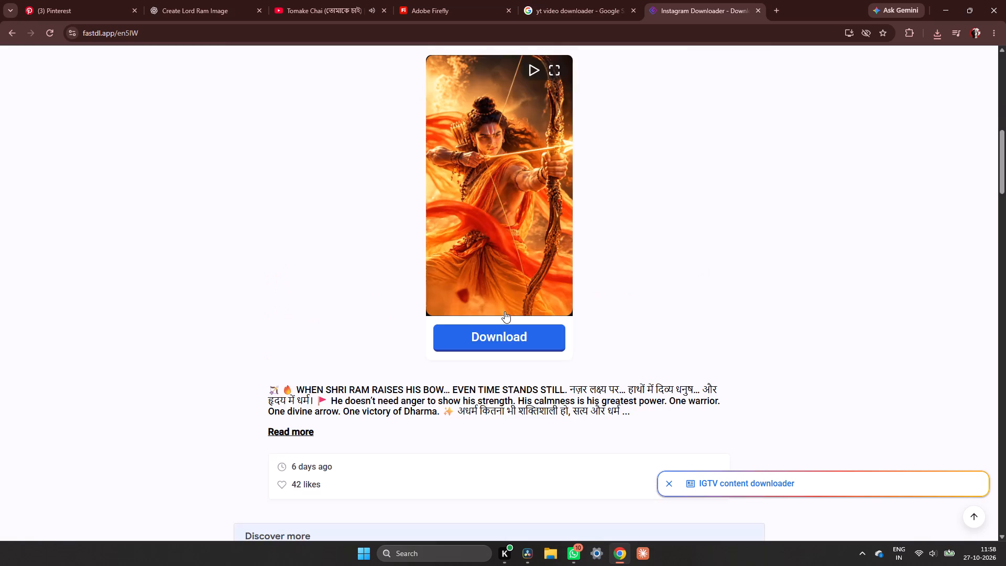
# Download the fetched reel of Shri Ram drawing his bow and save it as an MP4 video in the Ram PK folder.
pyautogui.scroll(-7, 505, 311)
pyautogui.scroll(5, 507, 248)
pyautogui.click(503, 237)
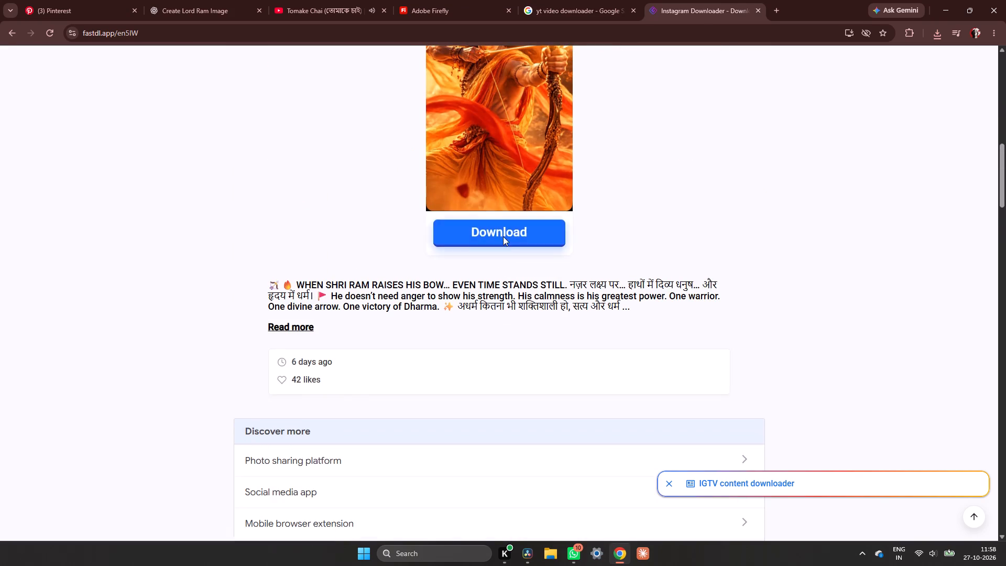
pyautogui.click(791, 240)
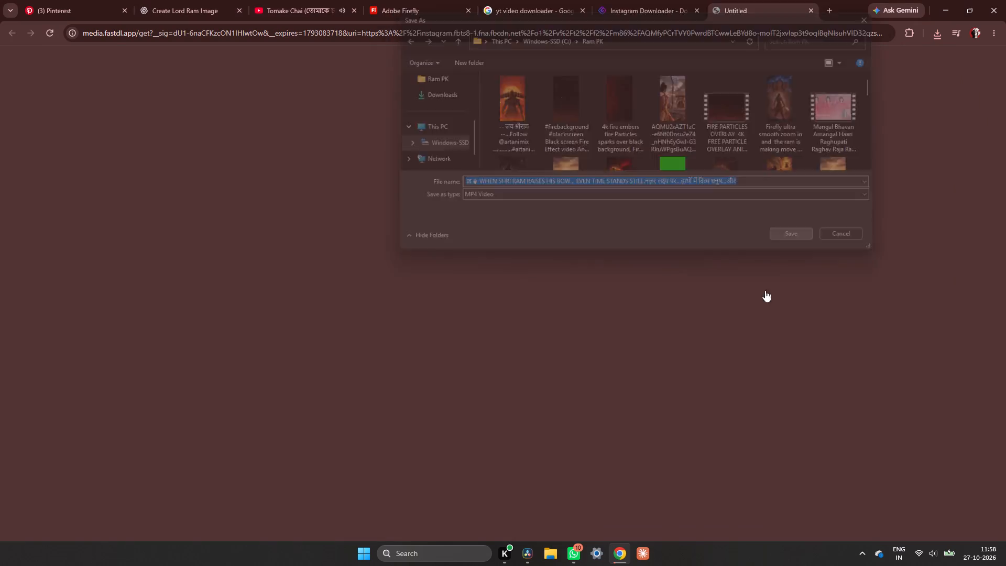
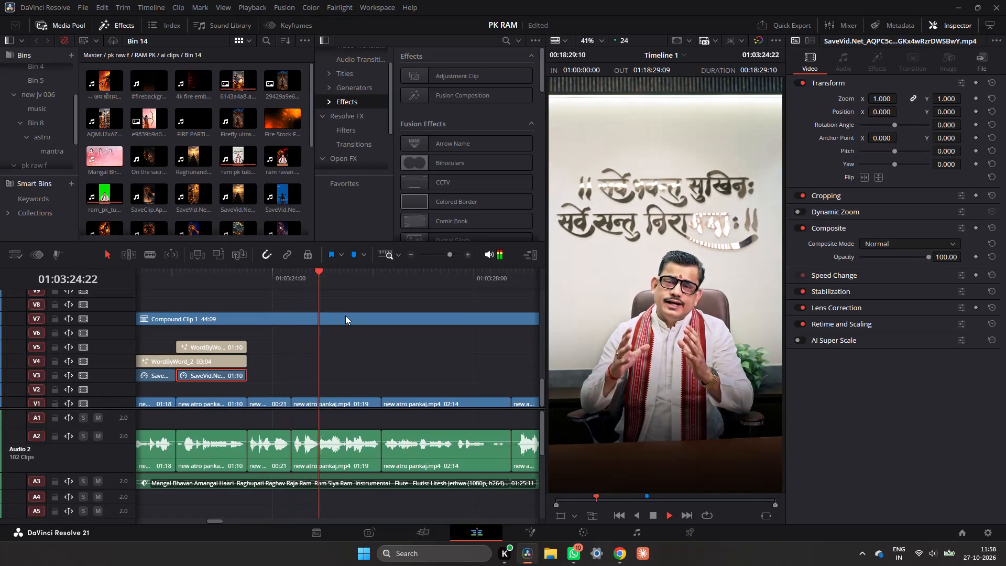
# Replay the talking-head clip starting at about 01:03:26:04, and return the playhead to the cut at 01:03:26:04.
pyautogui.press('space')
pyautogui.click(387, 289)
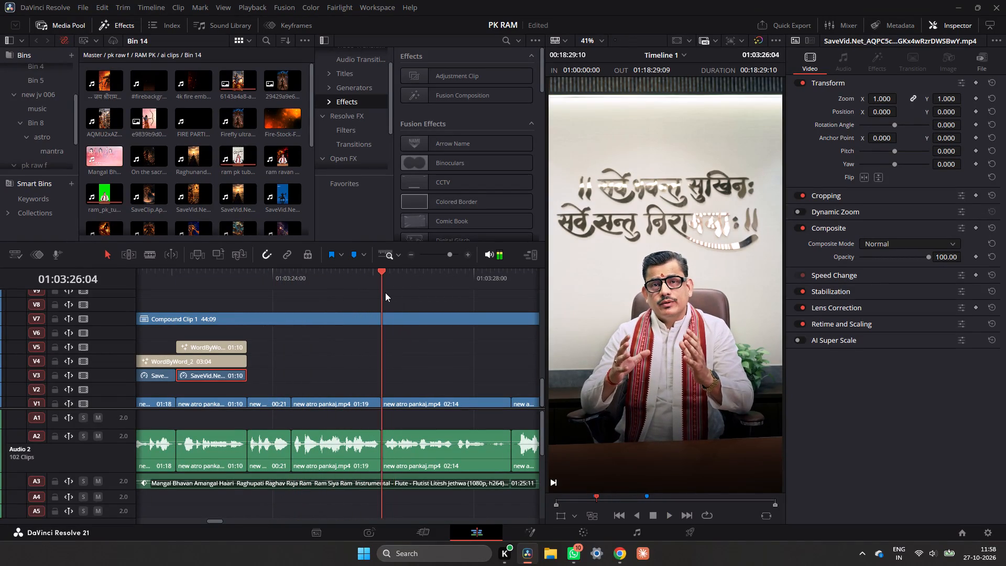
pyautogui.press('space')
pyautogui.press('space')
pyautogui.moveTo(424, 287); pyautogui.dragTo(393, 304)
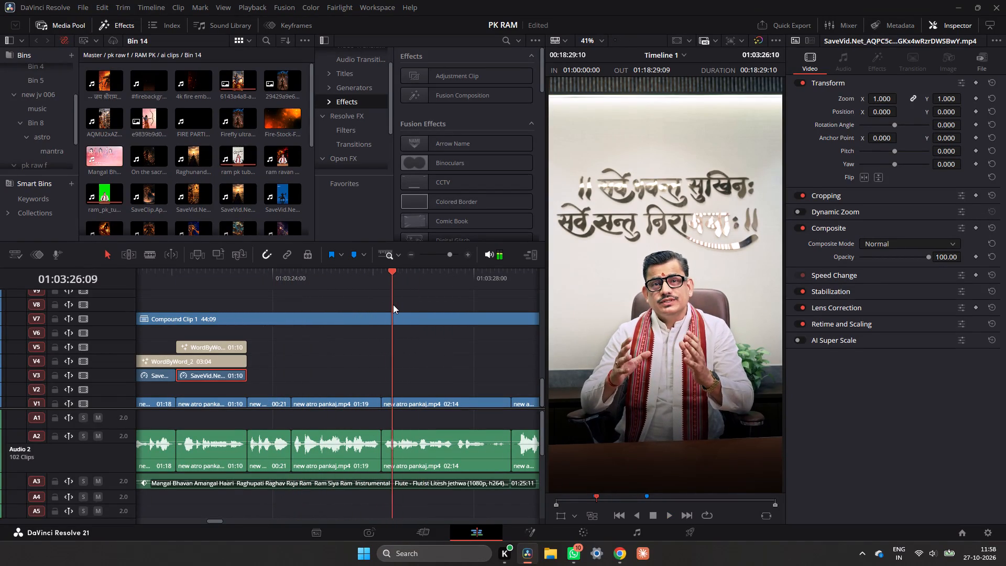
pyautogui.moveTo(393, 304); pyautogui.dragTo(377, 313)
# Import the video "WHEN SHRI RAM RAISES HIS BOW... EVEN TIME STANDS STILL" from the Ram PK folder into Bin 14.
pyautogui.scroll(1, 281, 197)
pyautogui.scroll(-2, 280, 195)
pyautogui.scroll(1, 279, 195)
pyautogui.scroll(-11, 279, 195)
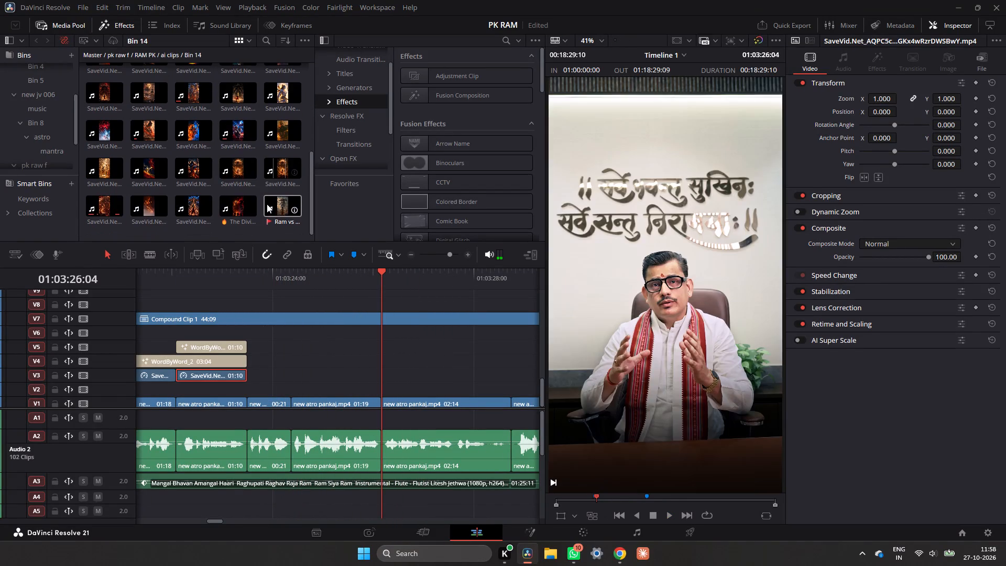
pyautogui.rightClick(261, 228)
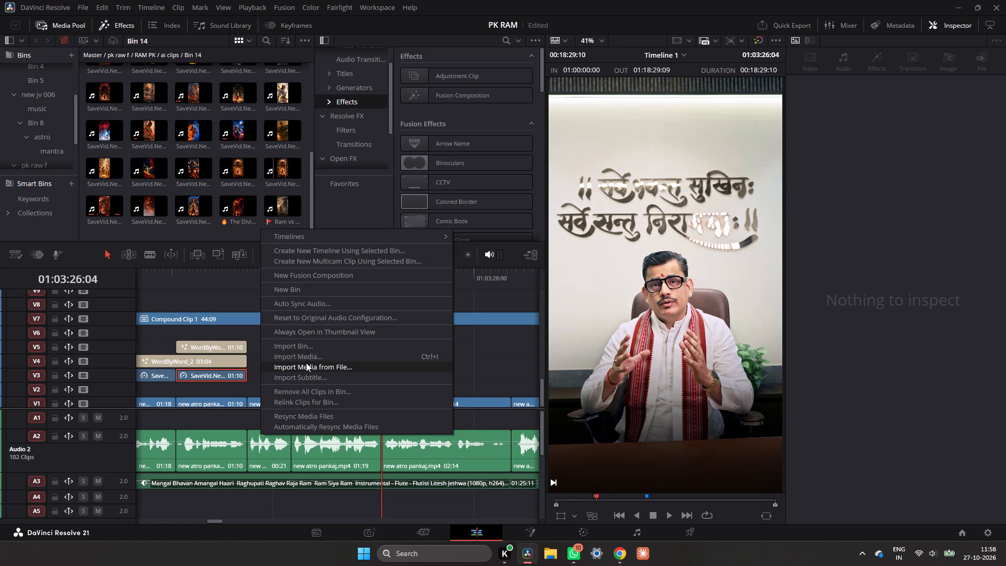
pyautogui.click(308, 357)
pyautogui.scroll(-7, 324, 149)
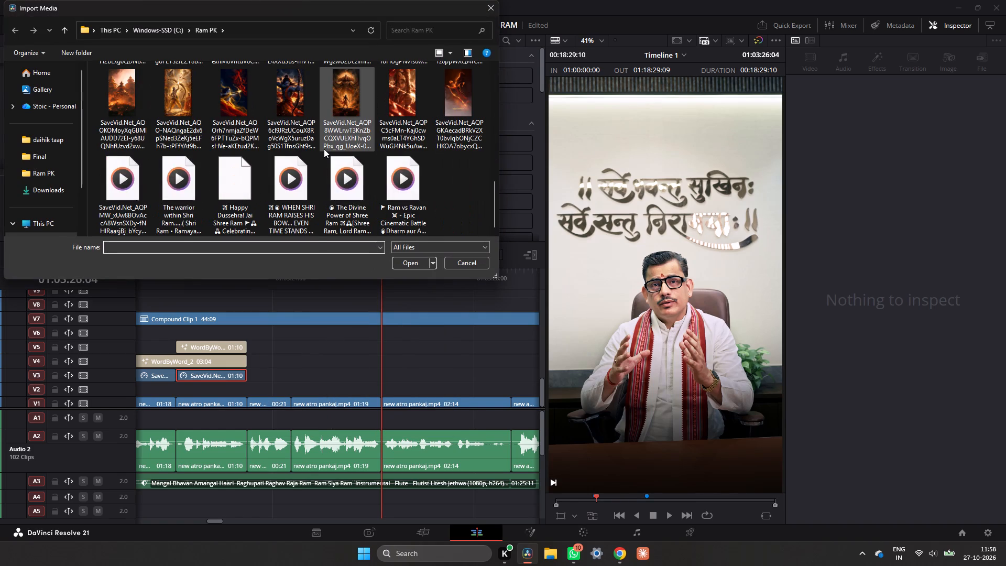
pyautogui.scroll(-6, 324, 149)
pyautogui.click(299, 183)
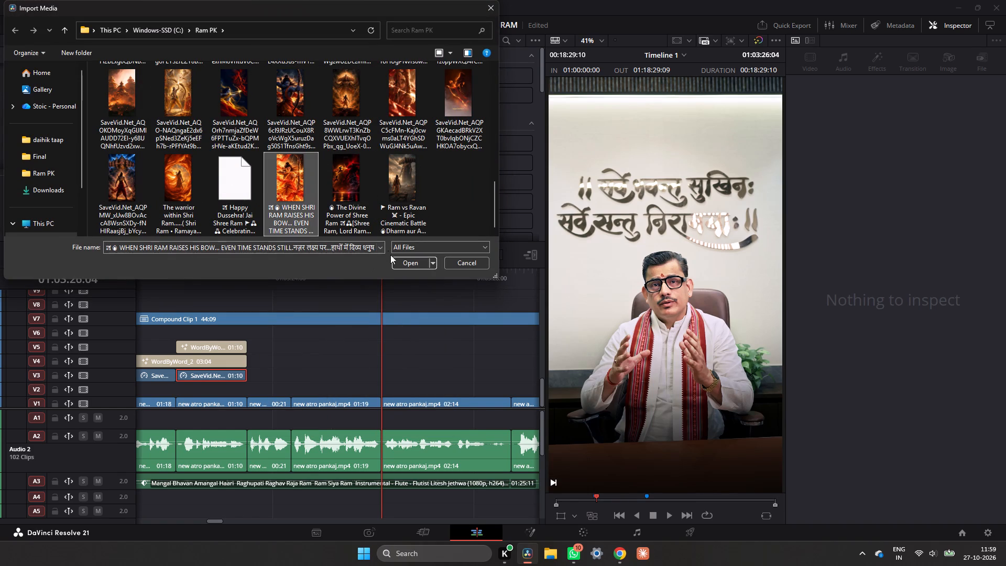
pyautogui.click(412, 264)
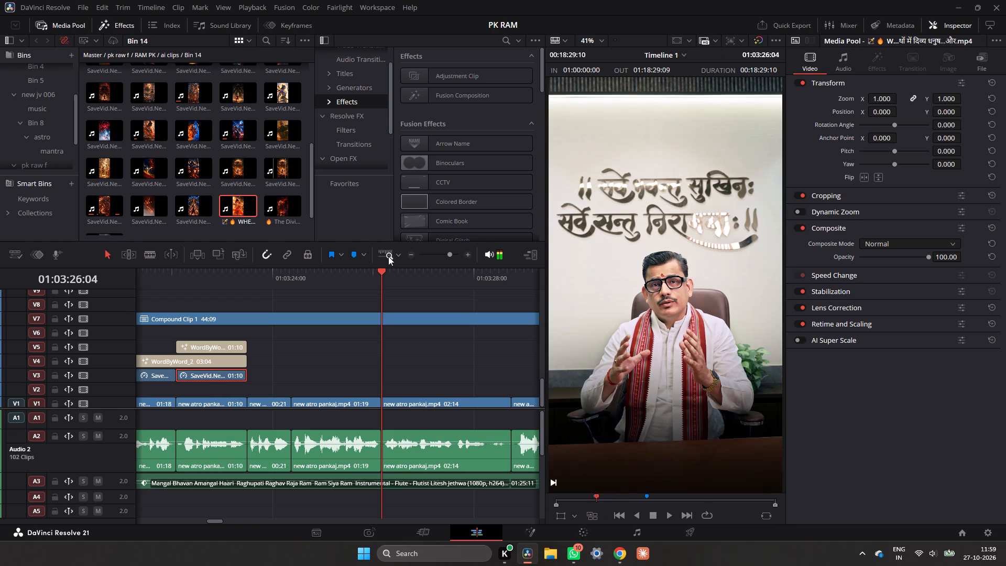
# Place the imported Shri Ram bow clip on V3 in the empty timeline area beyond the edited section.
pyautogui.tripleClick(409, 254)
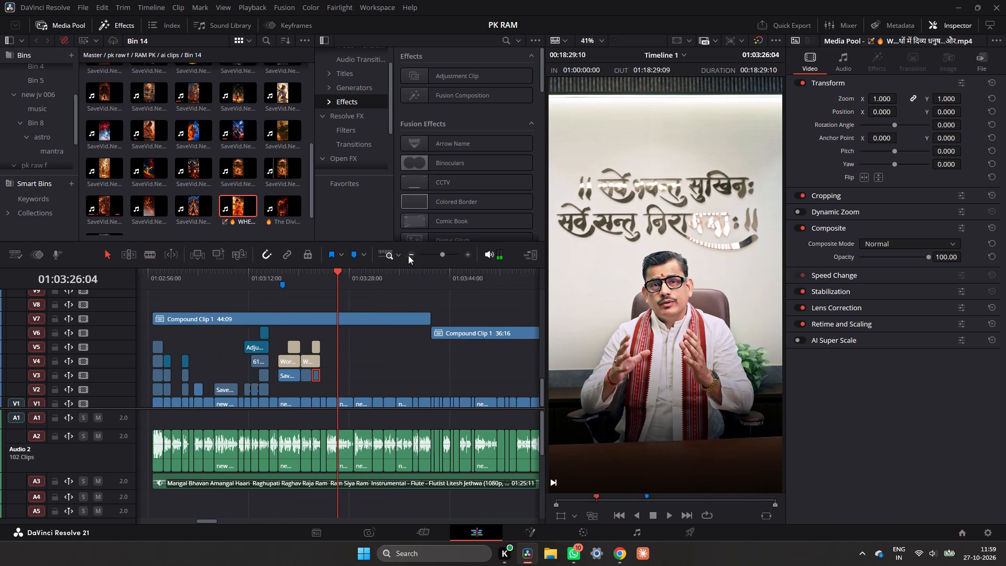
pyautogui.tripleClick(411, 256)
pyautogui.moveTo(245, 206); pyautogui.dragTo(419, 379)
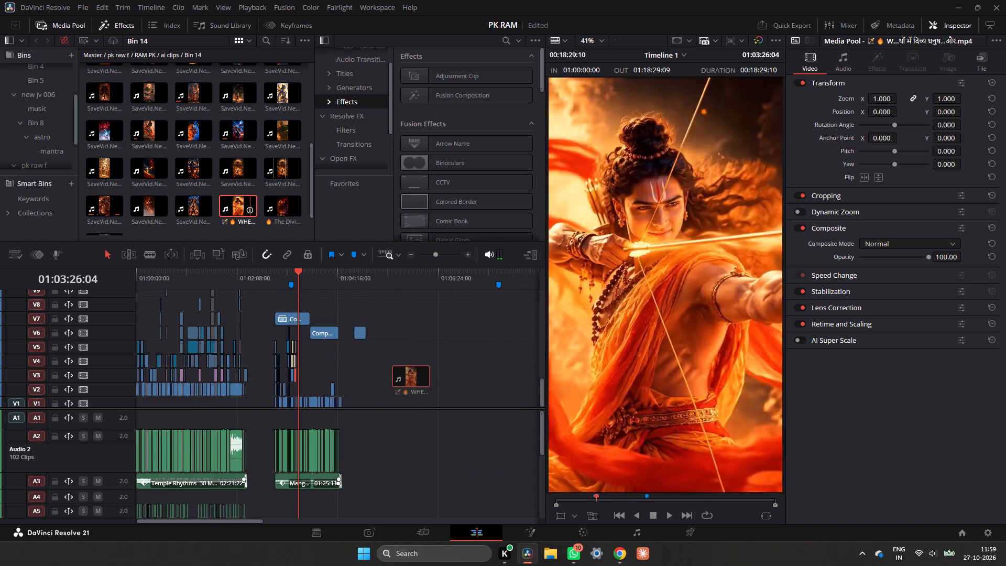
# Add the WHEN SHRI RAM archer clip from Bin 14 to V2 beyond the edit at about 01:05:47 and delete its audio.
pyautogui.moveTo(419, 379); pyautogui.dragTo(409, 399)
pyautogui.click(417, 439)
pyautogui.press('BackSpace')
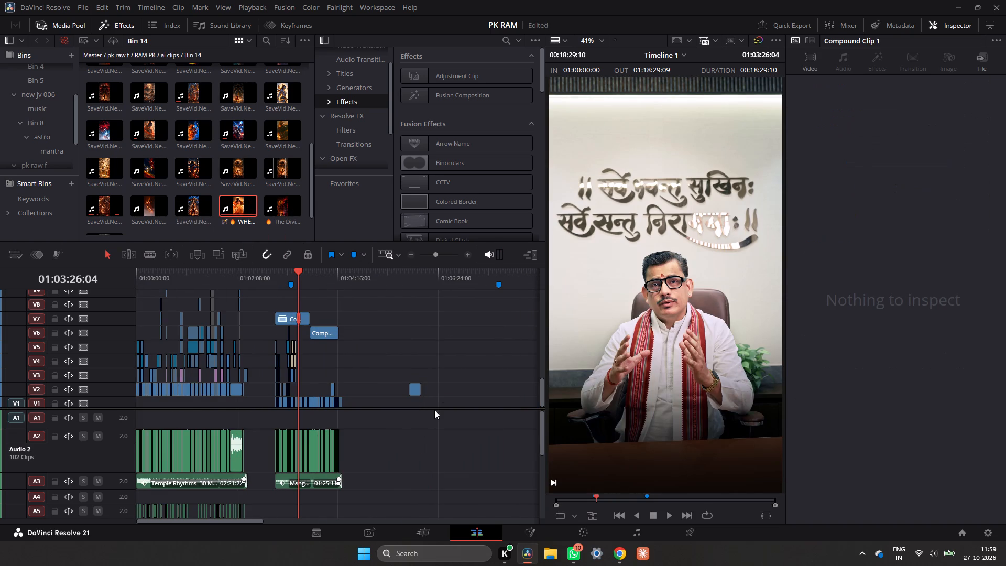
# Preview the start of the WHEN SHRI RAM clip and move it to V3 at about 01:03:35, beneath the compound clips.
pyautogui.click(418, 276)
pyautogui.click(412, 280)
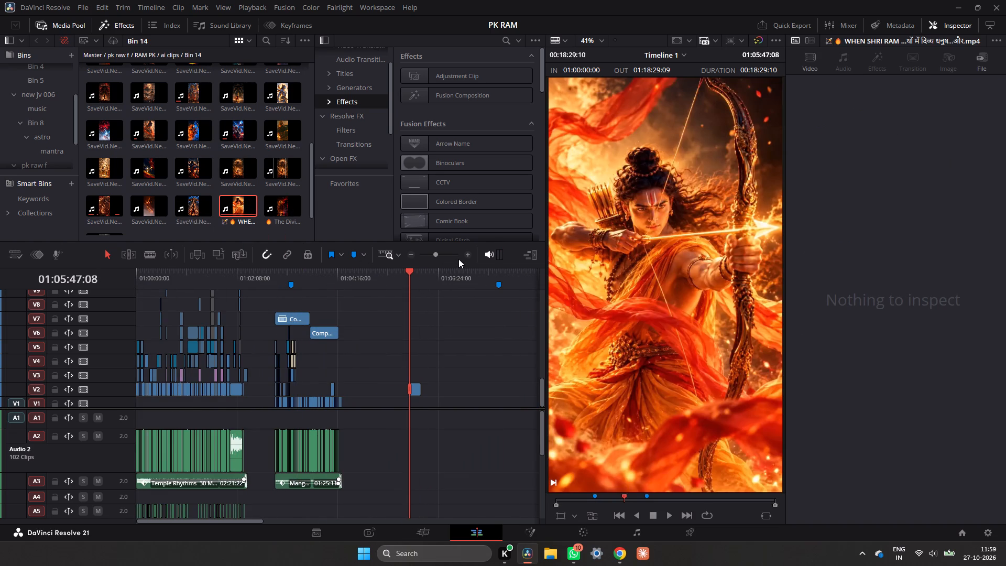
pyautogui.doubleClick(470, 251)
pyautogui.moveTo(385, 386); pyautogui.dragTo(228, 335)
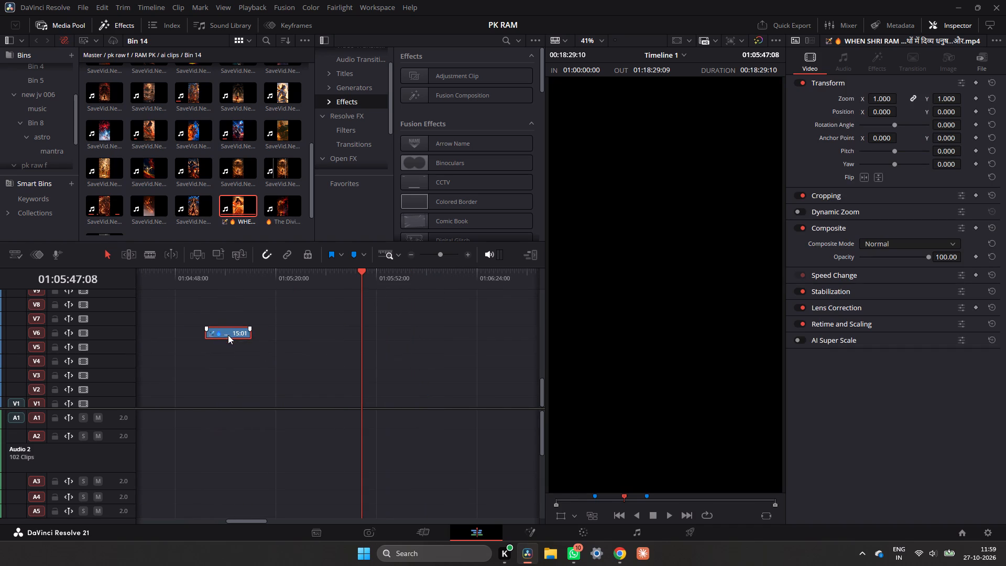
pyautogui.keyDown('ctrl'); pyautogui.scroll(4, 316, 331); pyautogui.keyUp('ctrl')
pyautogui.click(465, 335)
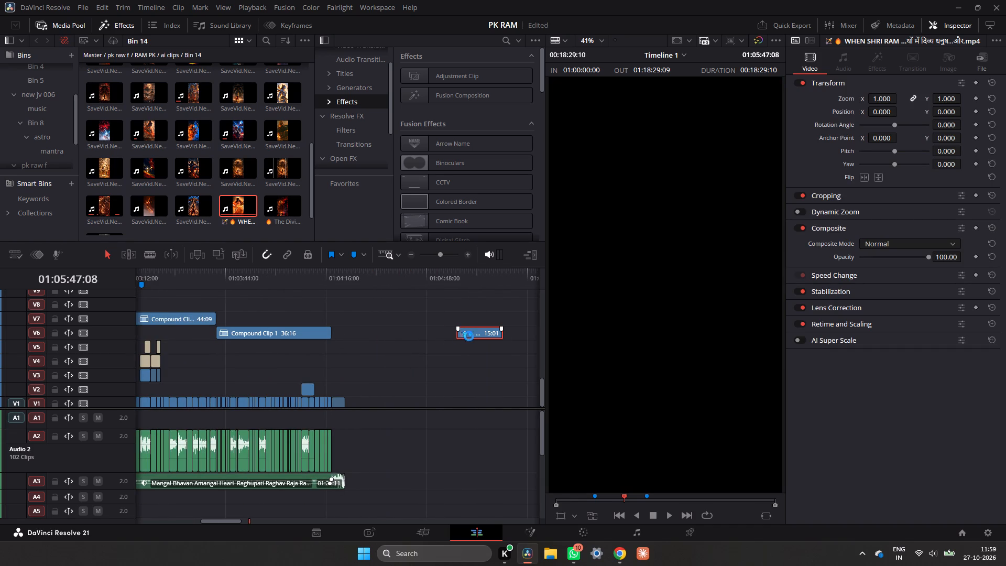
pyautogui.moveTo(469, 335); pyautogui.dragTo(212, 370)
# Move the second Compound Clip 1 (36:16) from V6 up to V7, in line with the first compound clip.
pyautogui.moveTo(280, 328); pyautogui.dragTo(279, 328)
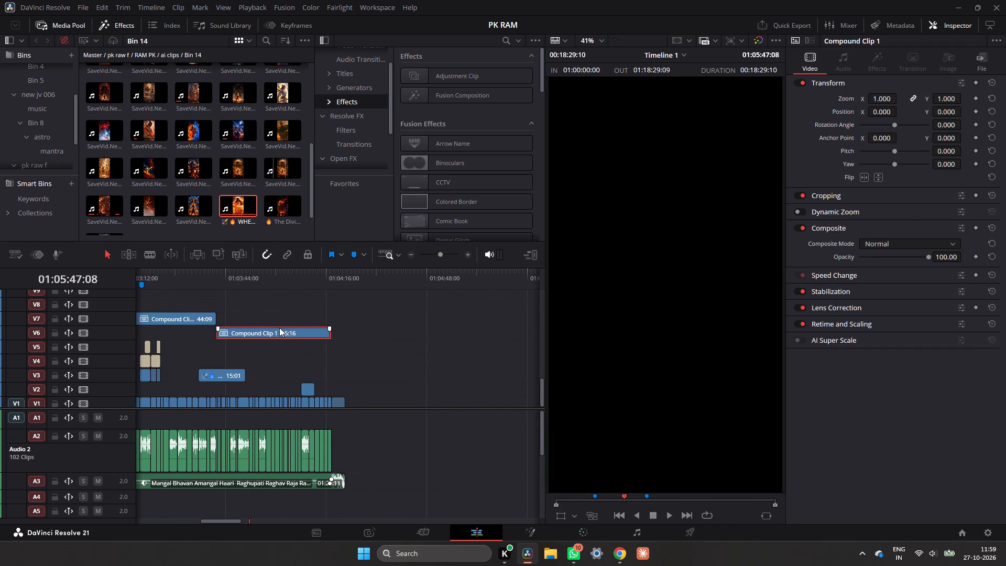
pyautogui.moveTo(279, 328); pyautogui.dragTo(279, 320)
# Play back the titled Ram ji section of the timeline from about 01:03:18.
pyautogui.keyDown('ctrl'); pyautogui.scroll(1, 234, 288); pyautogui.keyUp('ctrl')
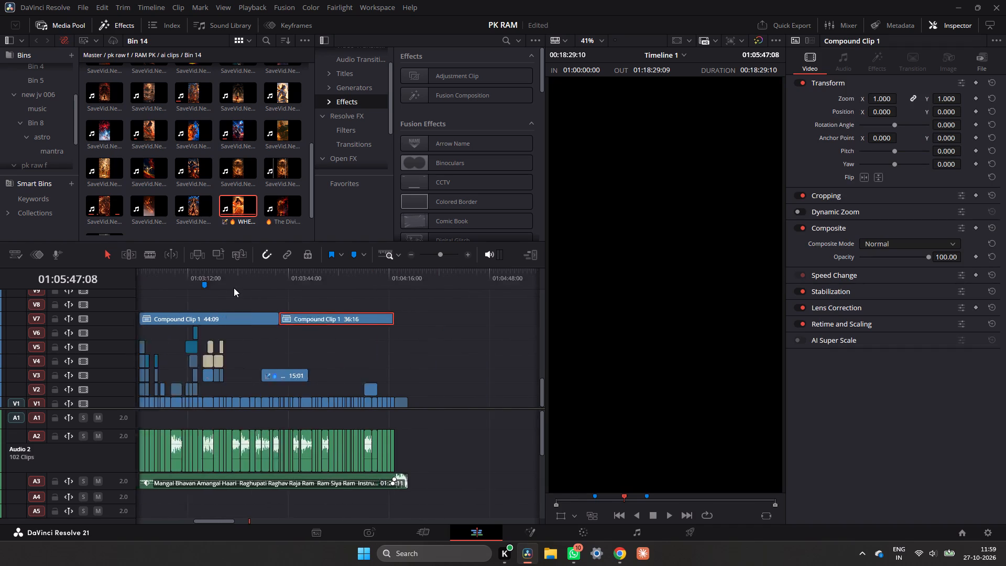
pyautogui.keyDown('ctrl'); pyautogui.scroll(1, 234, 288); pyautogui.keyUp('ctrl')
pyautogui.click(258, 275)
pyautogui.moveTo(265, 275); pyautogui.dragTo(270, 278)
pyautogui.press('space')
pyautogui.press('space')
pyautogui.press('space')
pyautogui.press('space')
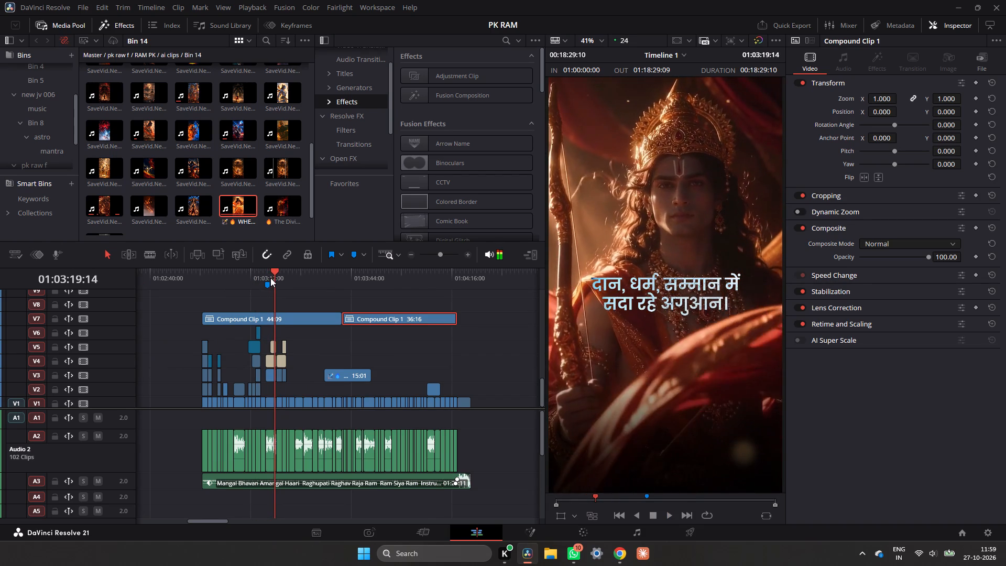
pyautogui.press('space')
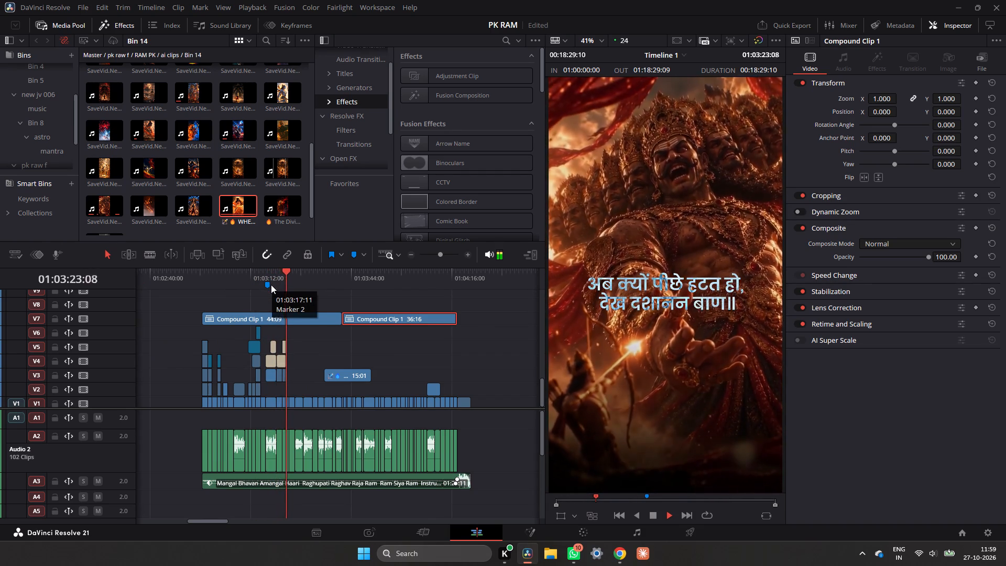
# Move the WHEN SHRI RAM archer clip earlier on V3 to start at about 01:03:26 and preview it over the talking-head footage.
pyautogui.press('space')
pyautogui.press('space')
pyautogui.click(466, 254)
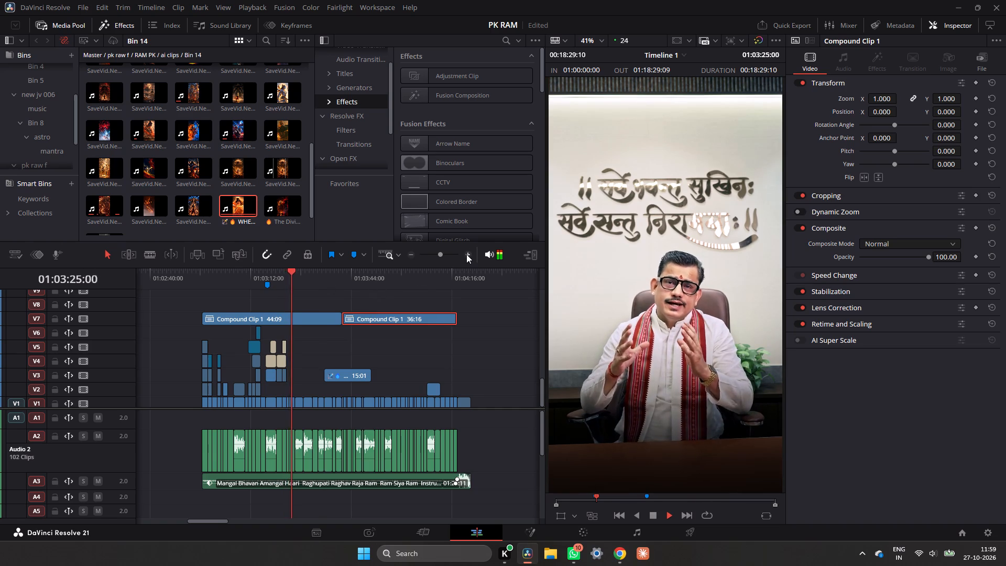
pyautogui.click(469, 256)
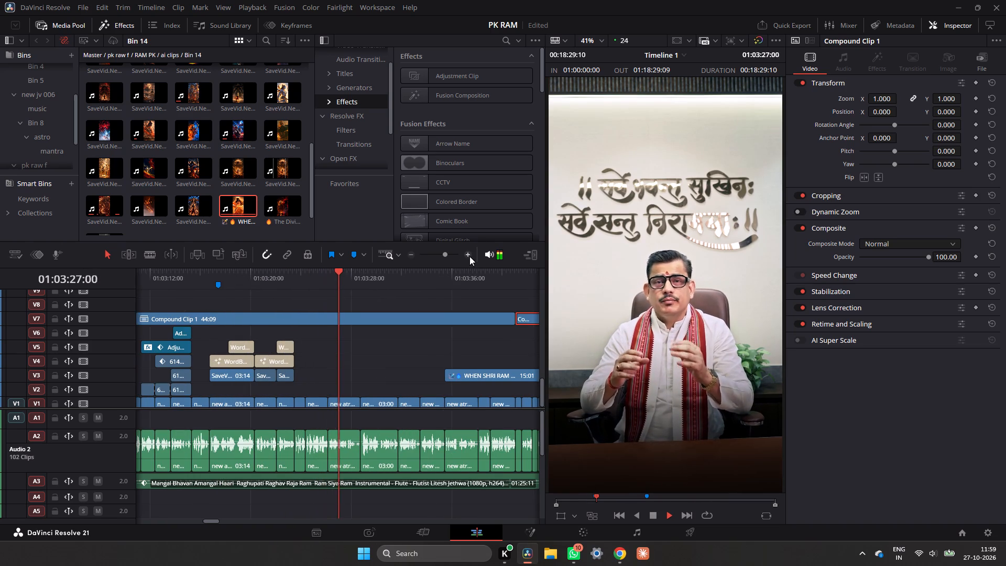
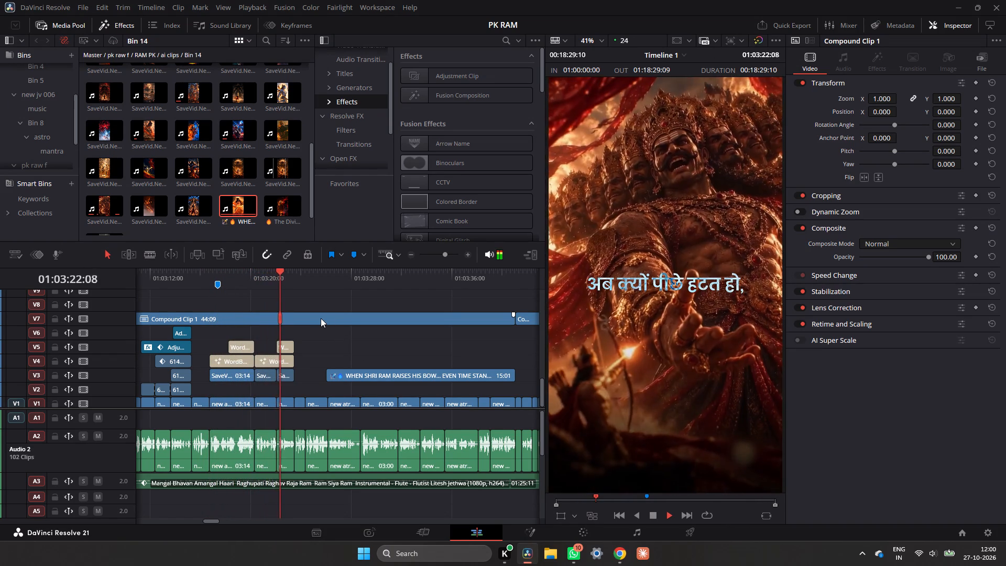
pyautogui.press('space')
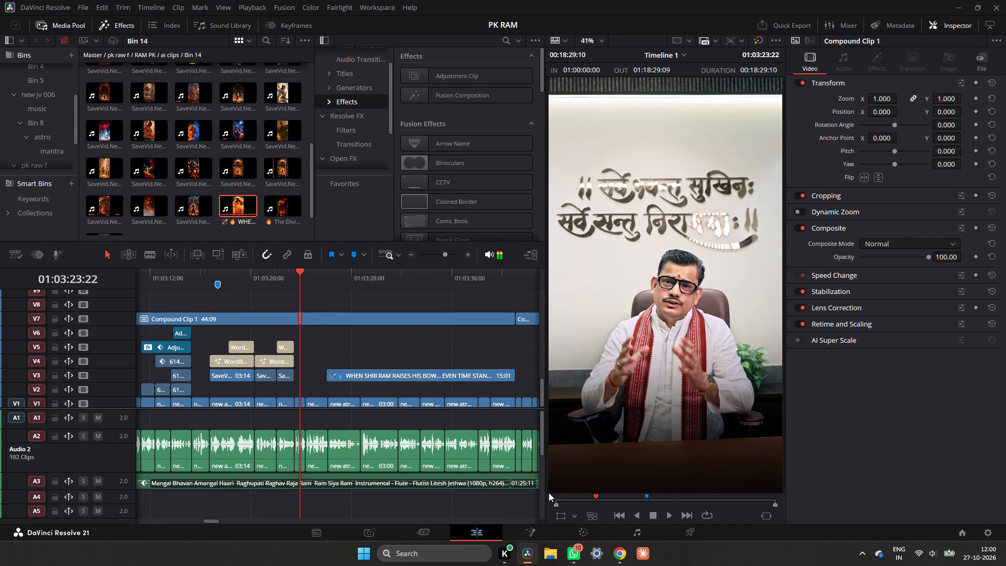
pyautogui.click(336, 279)
pyautogui.press('space')
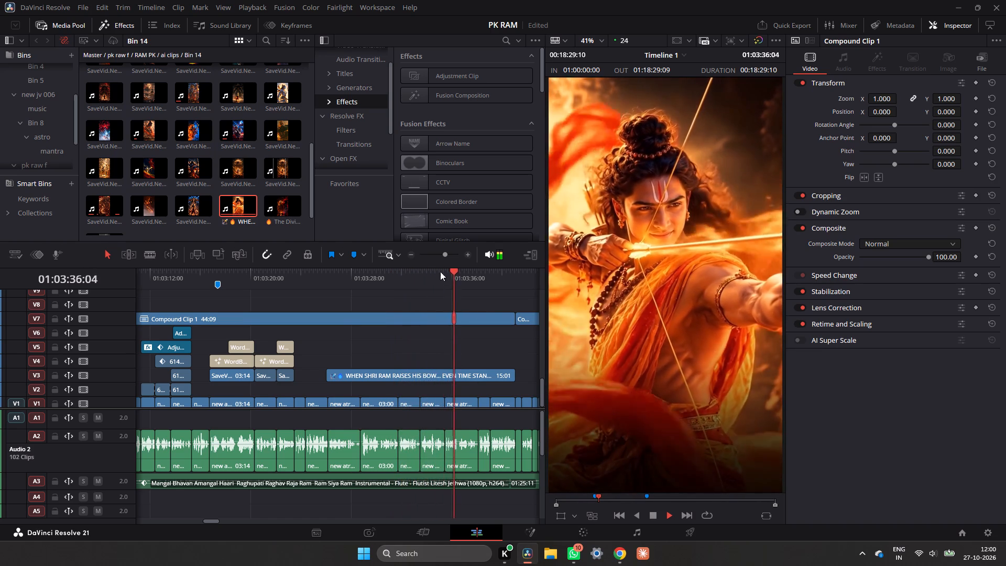
pyautogui.click(413, 253)
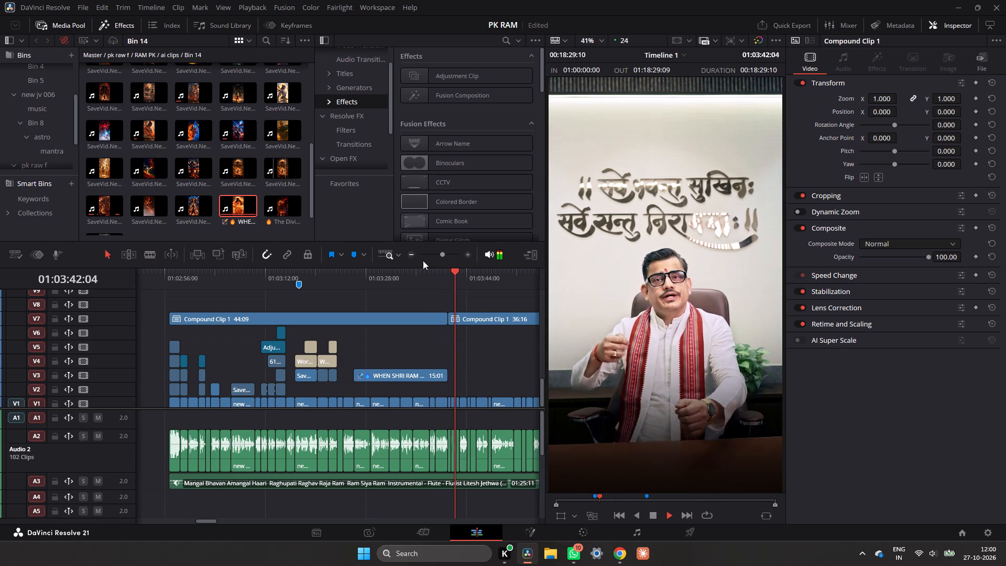
pyautogui.moveTo(455, 269); pyautogui.dragTo(433, 276)
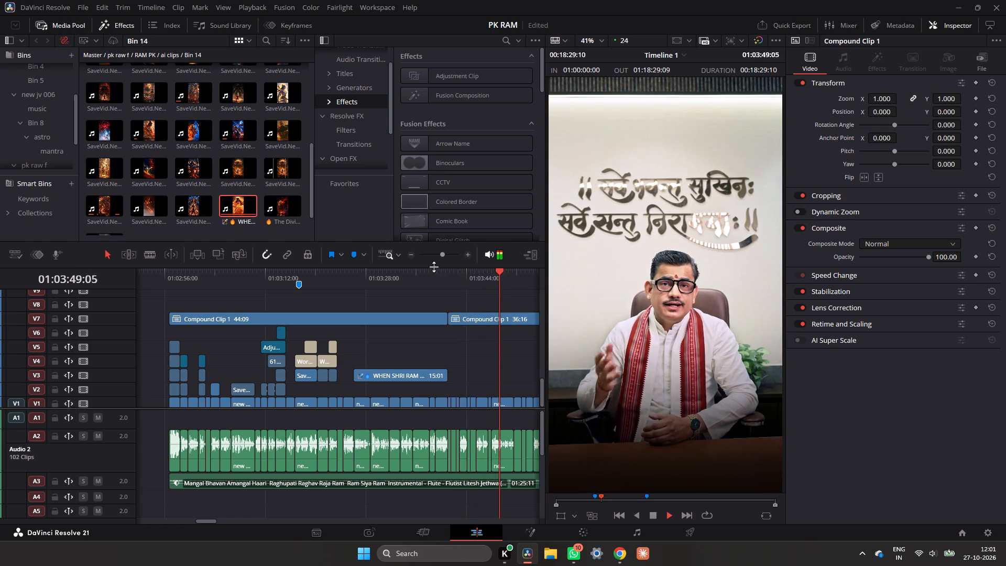
pyautogui.click(411, 255)
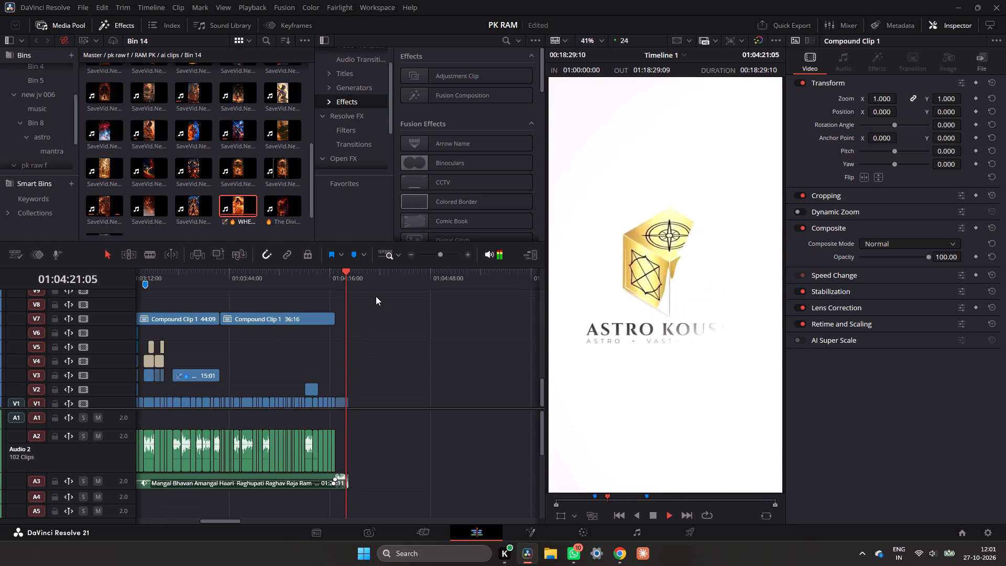
pyautogui.moveTo(349, 277); pyautogui.dragTo(268, 298)
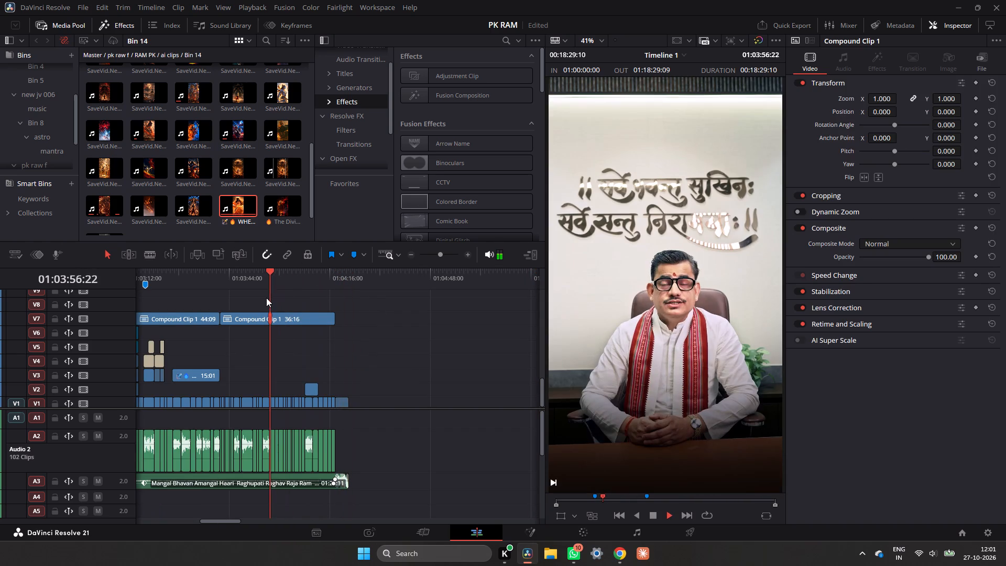
pyautogui.press('space')
# Slide the Mangal Bhavan music clip on A3 at least 8 seconds earlier and extend its end to a 03:05:06 duration.
pyautogui.scroll(4, 440, 274)
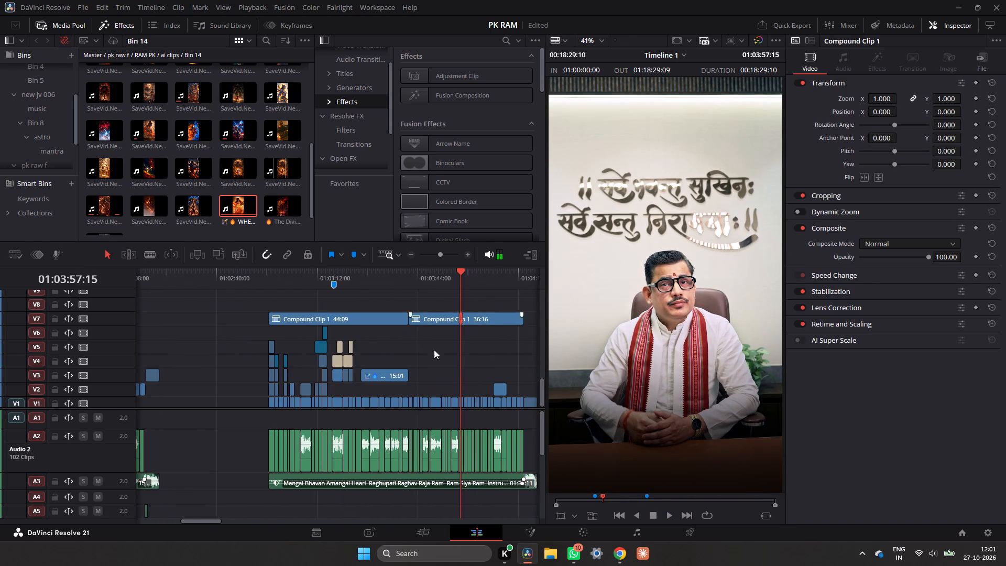
pyautogui.moveTo(356, 480); pyautogui.dragTo(329, 476)
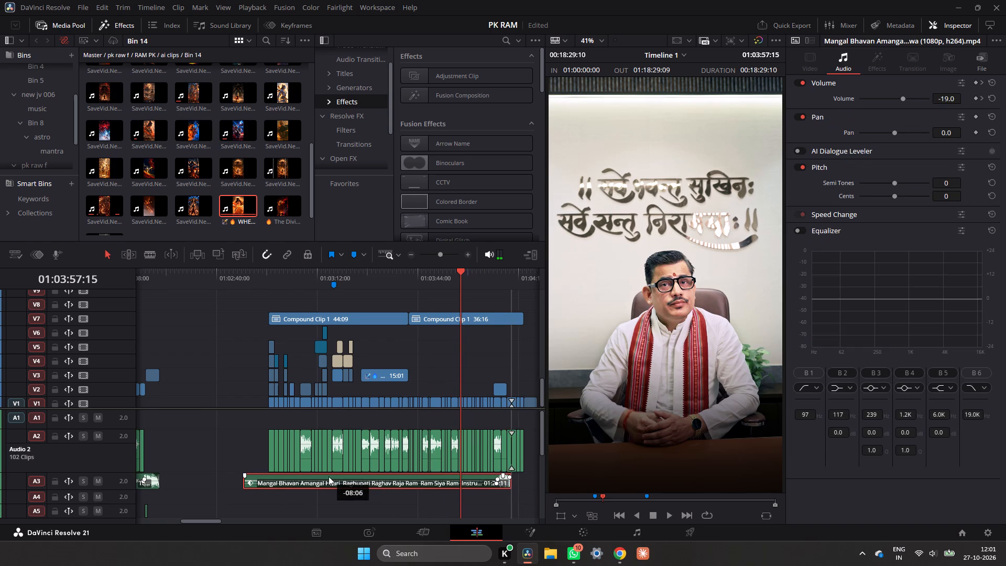
pyautogui.moveTo(329, 476); pyautogui.dragTo(327, 475)
pyautogui.moveTo(507, 483); pyautogui.dragTo(537, 484)
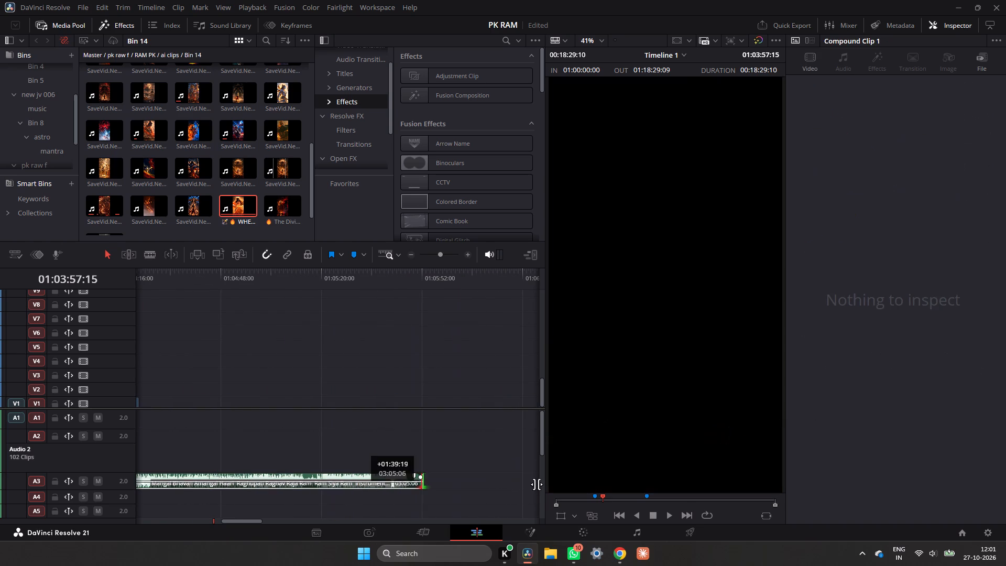
pyautogui.moveTo(537, 484); pyautogui.dragTo(514, 488)
pyautogui.keyDown('ctrl'); pyautogui.scroll(4, 477, 458); pyautogui.keyUp('ctrl')
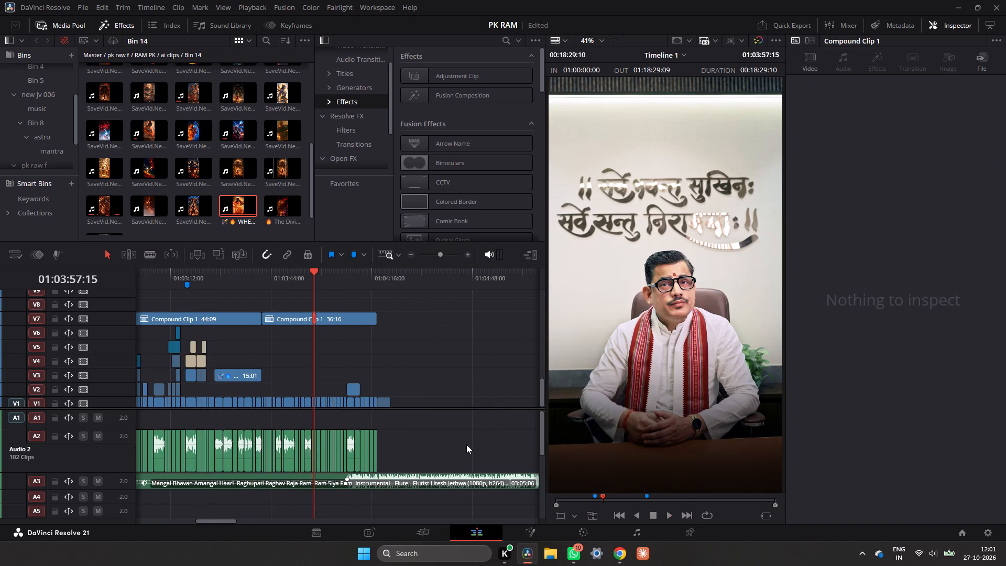
# Split the A3 music clip at the start of the logo, 01:04:17:19, and delete the remainder after the cut.
pyautogui.press('space')
pyautogui.click(343, 279)
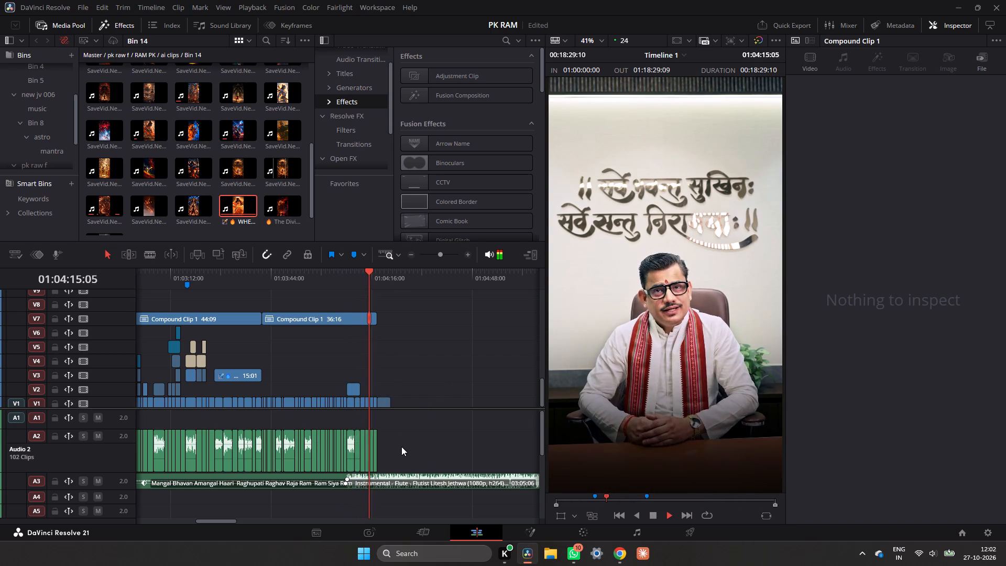
pyautogui.press('space')
pyautogui.click(393, 473)
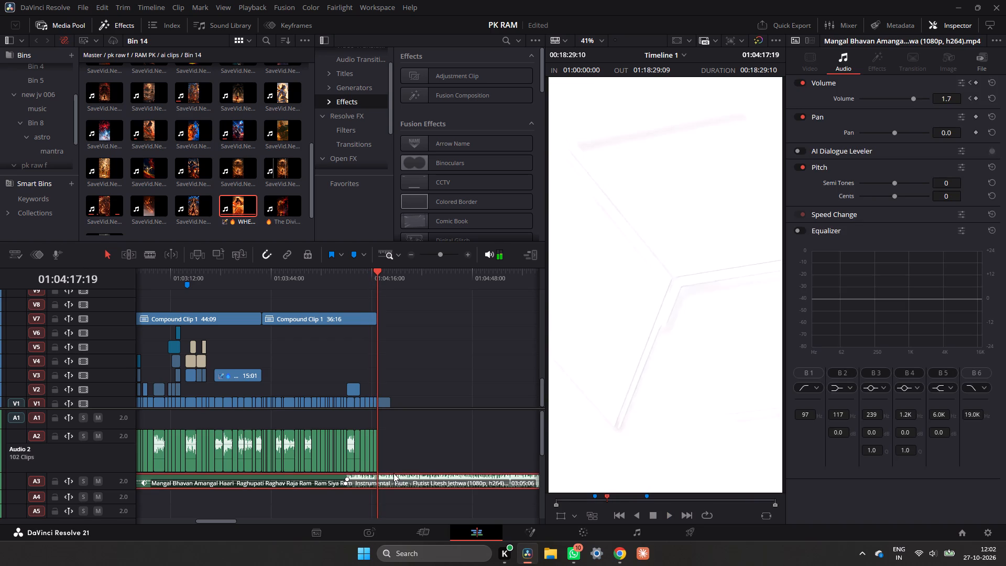
pyautogui.hotkey('ctrl', 'b')
pyautogui.click(393, 473)
pyautogui.press('BackSpace')
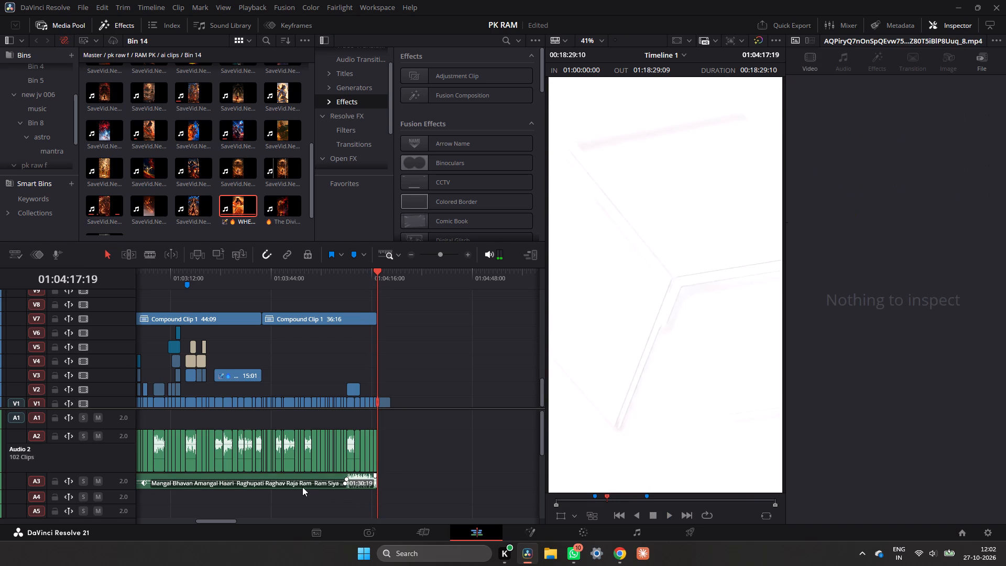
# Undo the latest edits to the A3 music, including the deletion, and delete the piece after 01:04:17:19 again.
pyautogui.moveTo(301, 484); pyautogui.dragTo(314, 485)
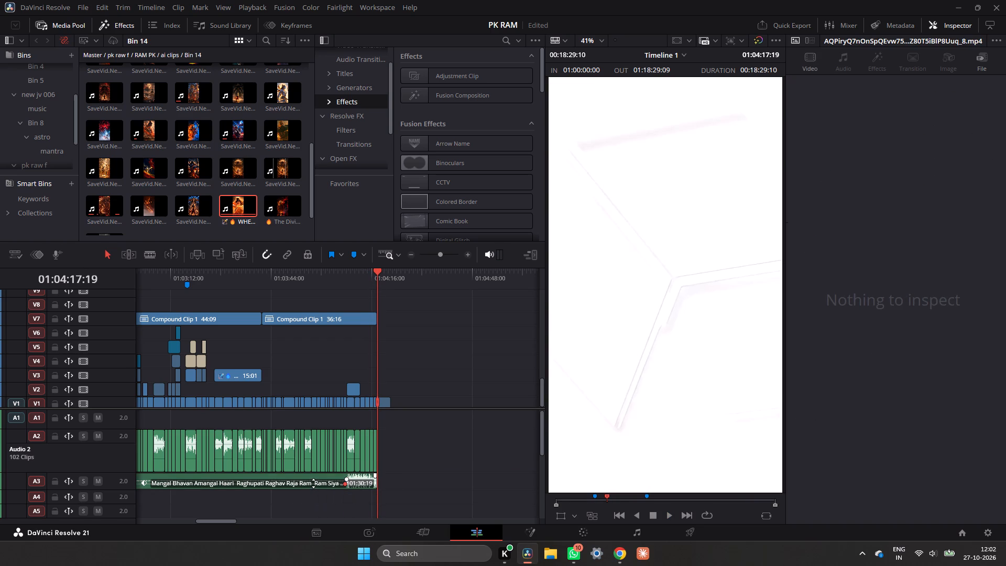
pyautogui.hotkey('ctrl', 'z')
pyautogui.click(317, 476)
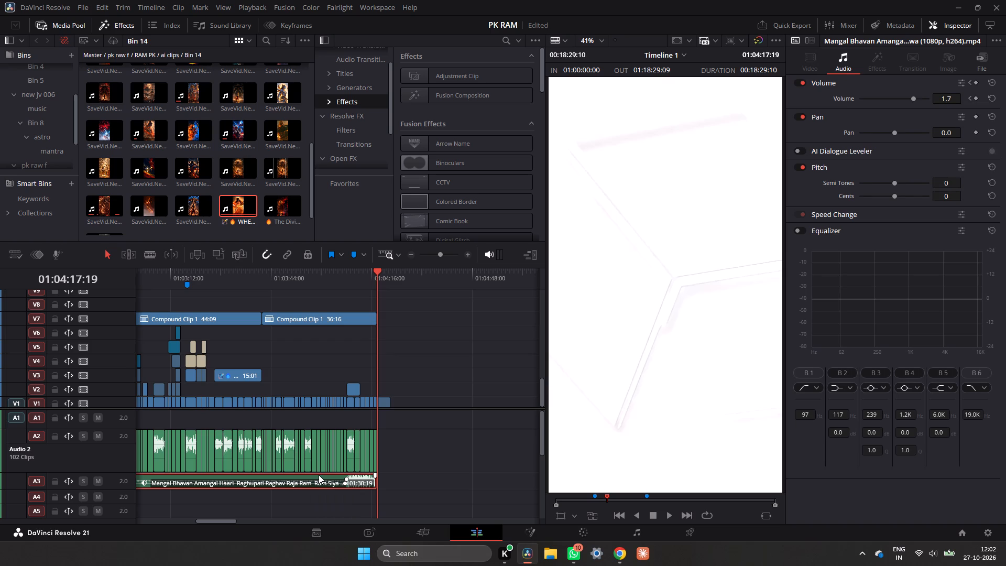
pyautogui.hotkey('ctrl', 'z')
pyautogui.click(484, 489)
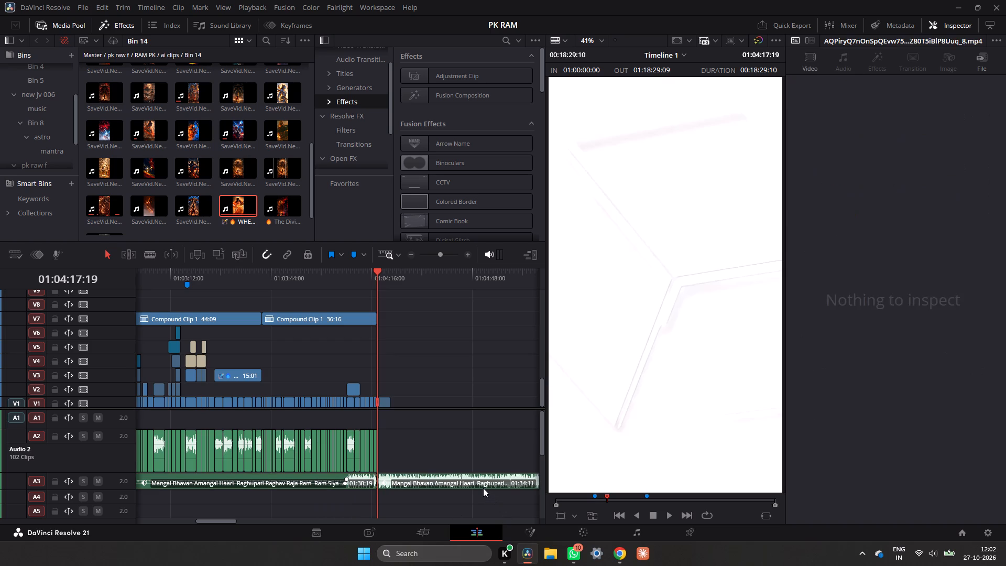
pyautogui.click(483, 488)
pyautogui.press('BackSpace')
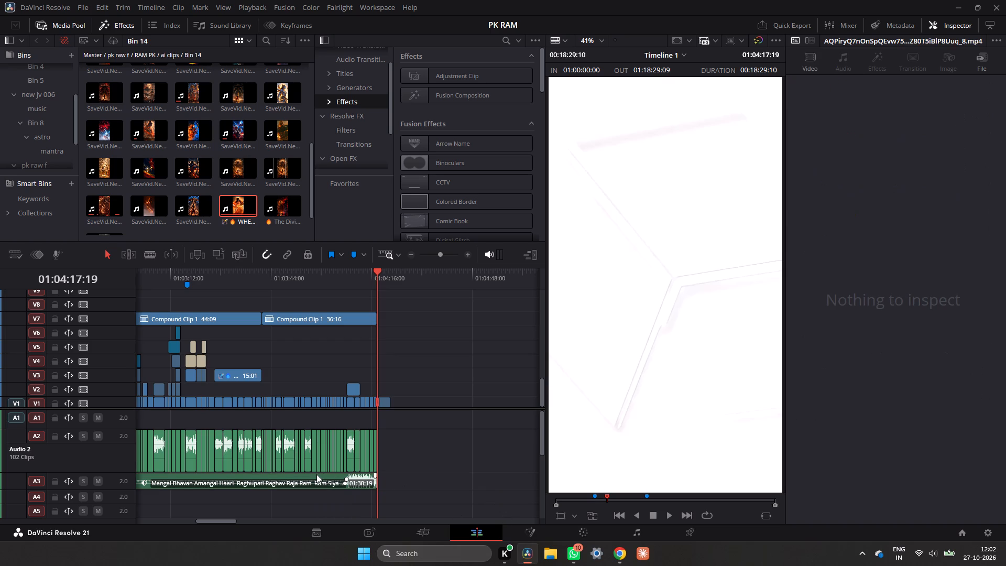
# Slide the shortened A3 music clip about 4 seconds later so it ends with the logo clip.
pyautogui.click(316, 474)
pyautogui.moveTo(316, 474); pyautogui.dragTo(341, 478)
pyautogui.moveTo(319, 478); pyautogui.dragTo(321, 477)
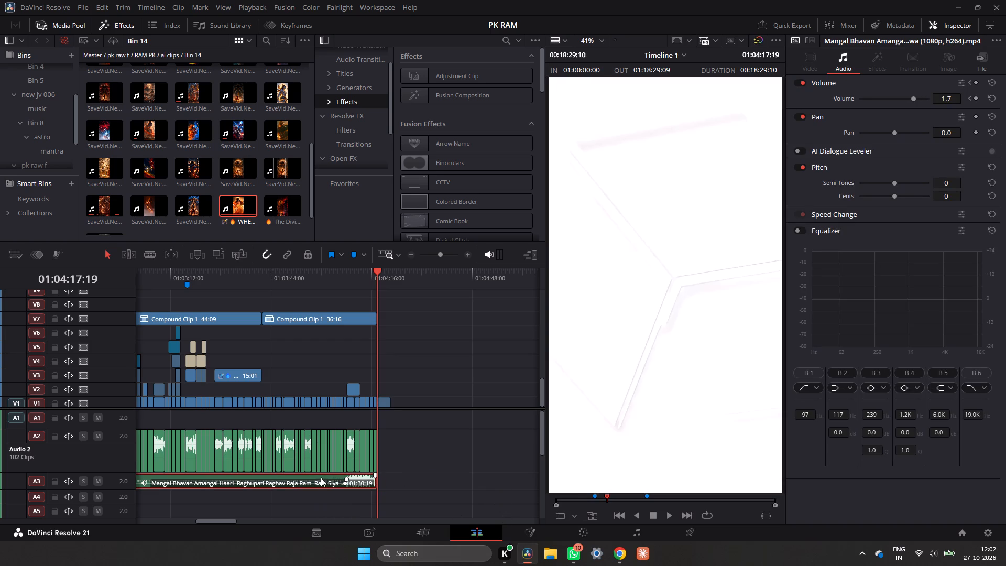
pyautogui.moveTo(321, 477); pyautogui.dragTo(337, 477)
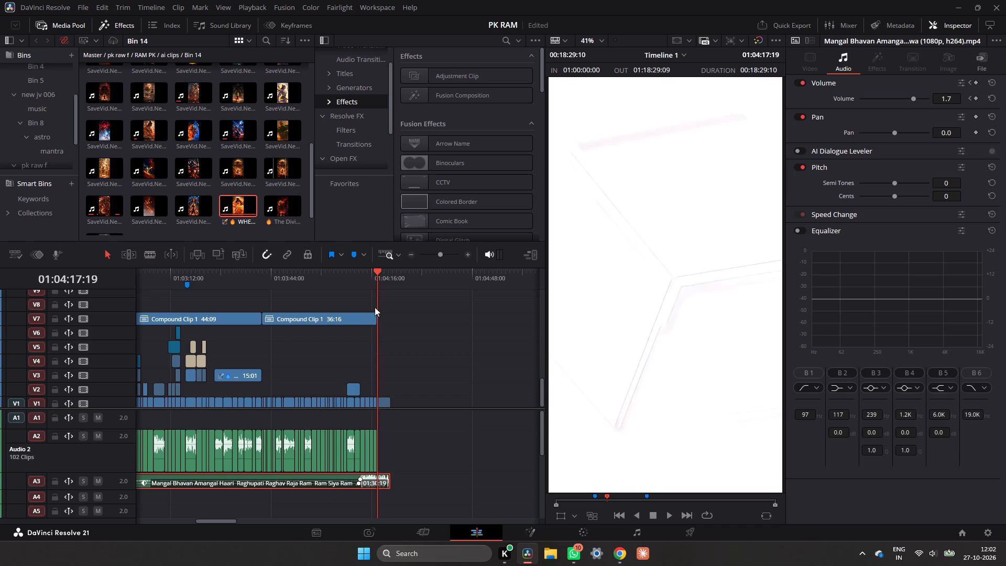
# Play back the ending from about 01:04:12 and slide the A3 music clip about 4 seconds later, past the logo's end.
pyautogui.click(359, 285)
pyautogui.press('space')
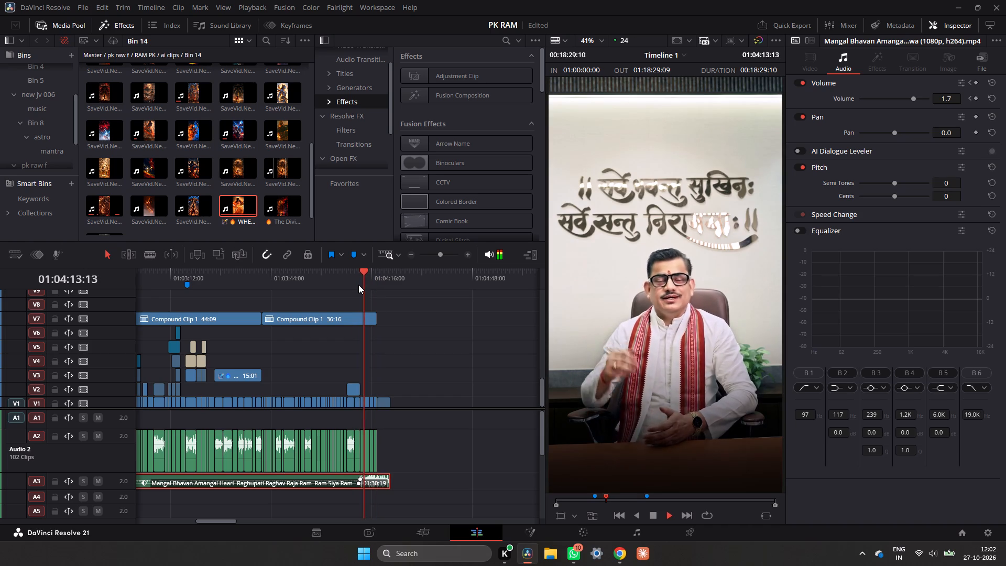
pyautogui.click(467, 256)
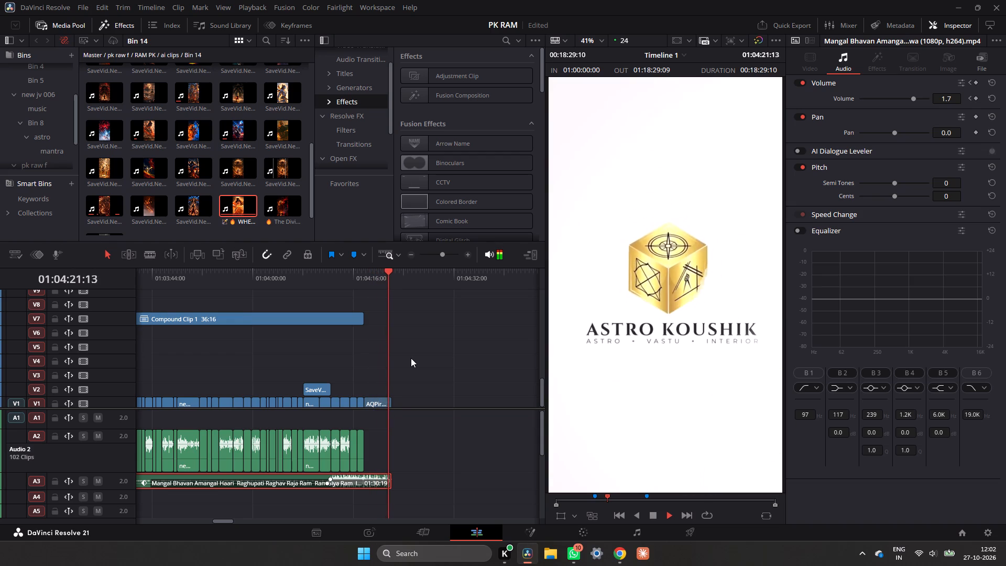
pyautogui.moveTo(396, 276); pyautogui.dragTo(373, 300)
pyautogui.press('space')
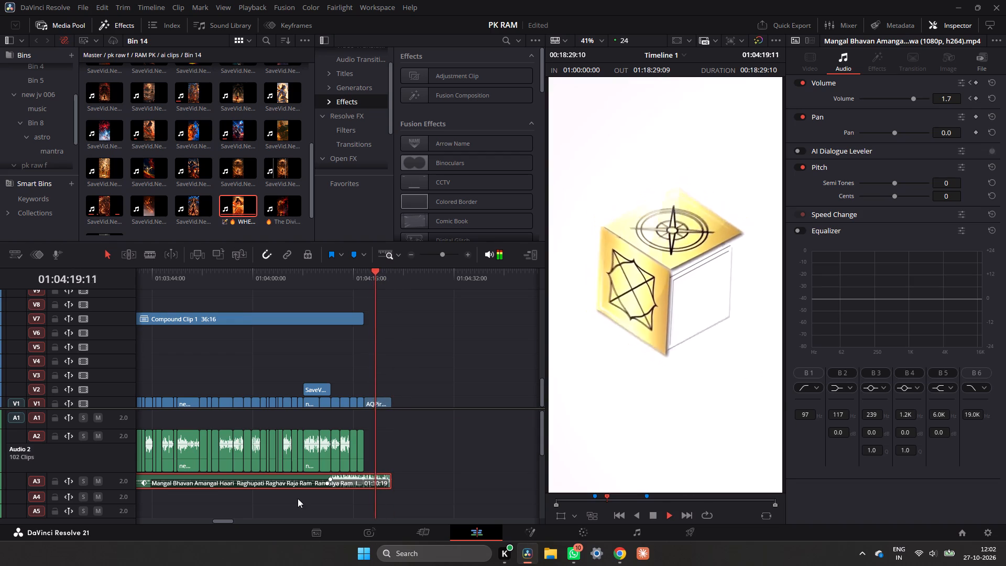
pyautogui.moveTo(294, 475); pyautogui.dragTo(321, 474)
# Slide the A3 music clip about 1 second later and check its timing by playing back the transition into the logo.
pyautogui.click(360, 277)
pyautogui.click(346, 285)
pyautogui.press('space')
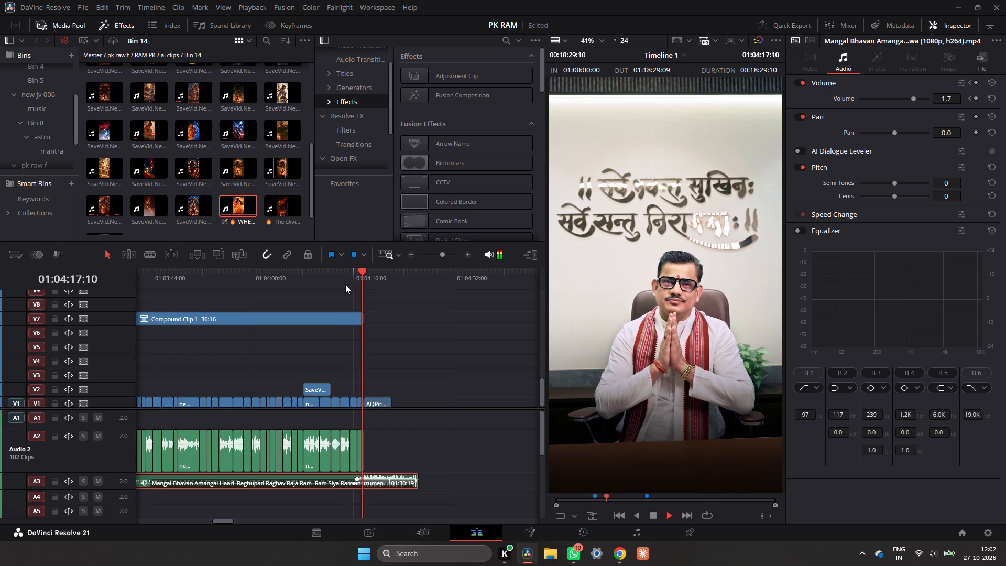
pyautogui.press('space')
pyautogui.moveTo(322, 478); pyautogui.dragTo(325, 477)
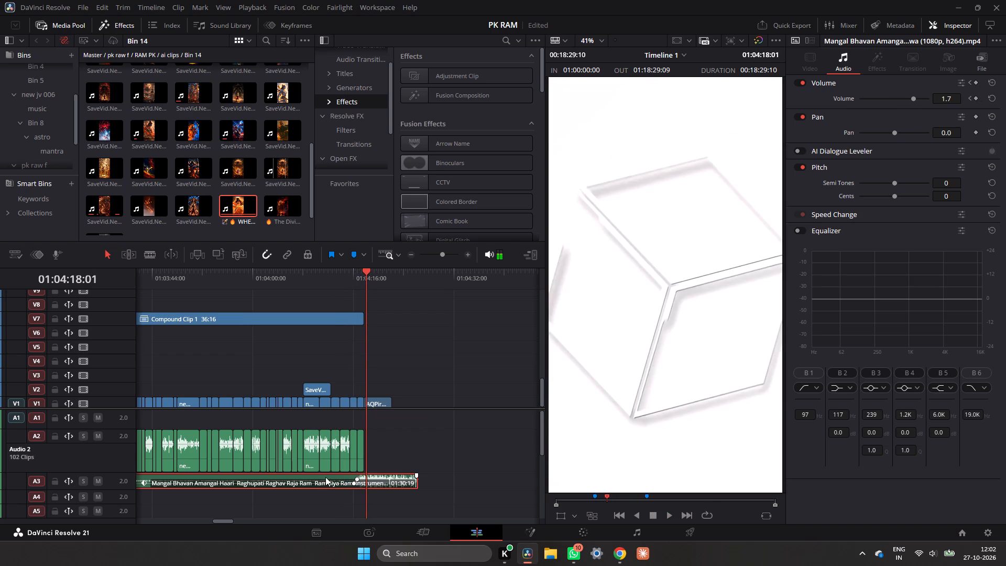
pyautogui.moveTo(325, 477); pyautogui.dragTo(329, 477)
pyautogui.click(357, 284)
pyautogui.press('space')
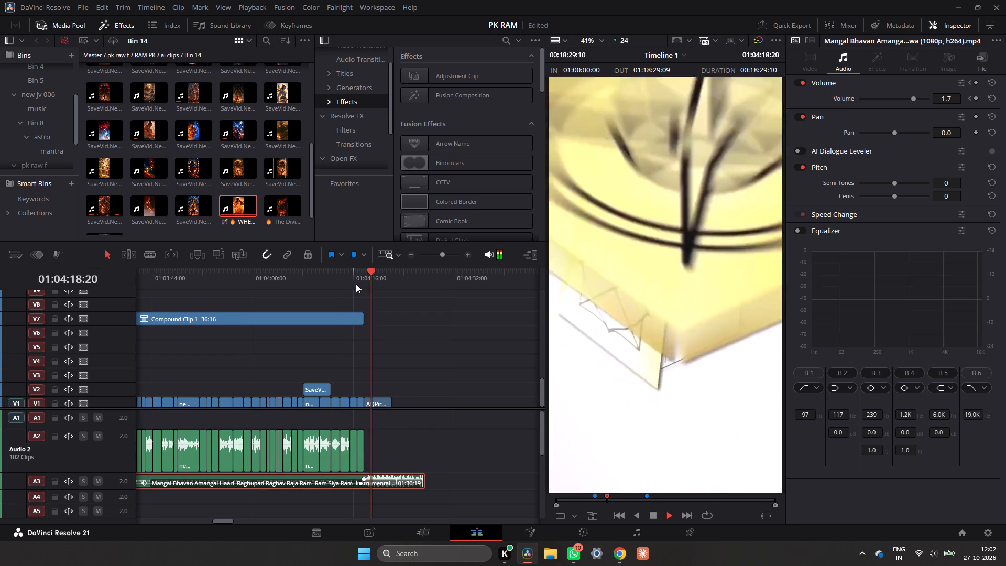
pyautogui.scroll(-2, 385, 360)
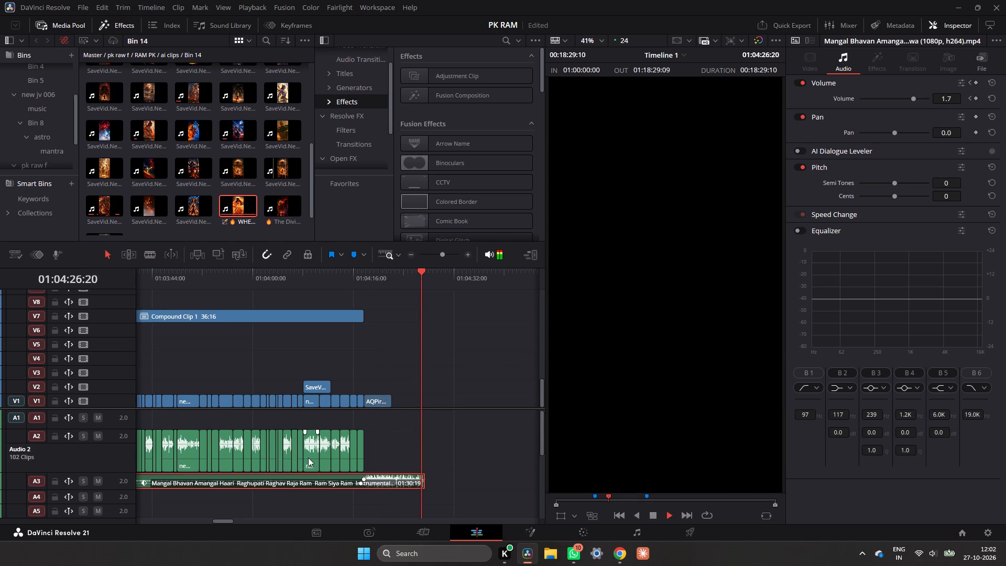
pyautogui.press('space')
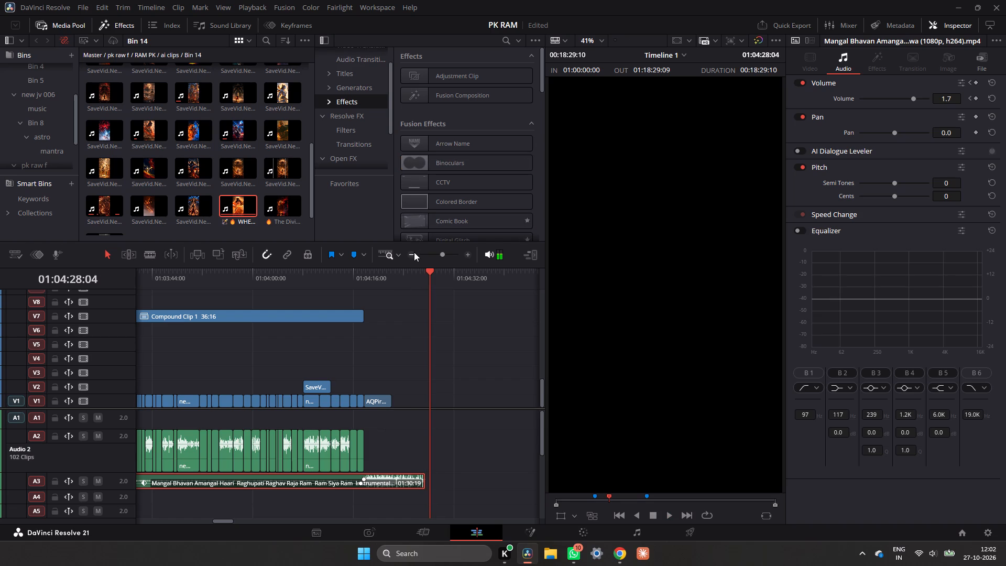
# Play back Timeline 1 around 01:03:15 and again from about 01:03:10 to review the B-roll shots.
pyautogui.doubleClick(414, 253)
pyautogui.click(251, 282)
pyautogui.press('space')
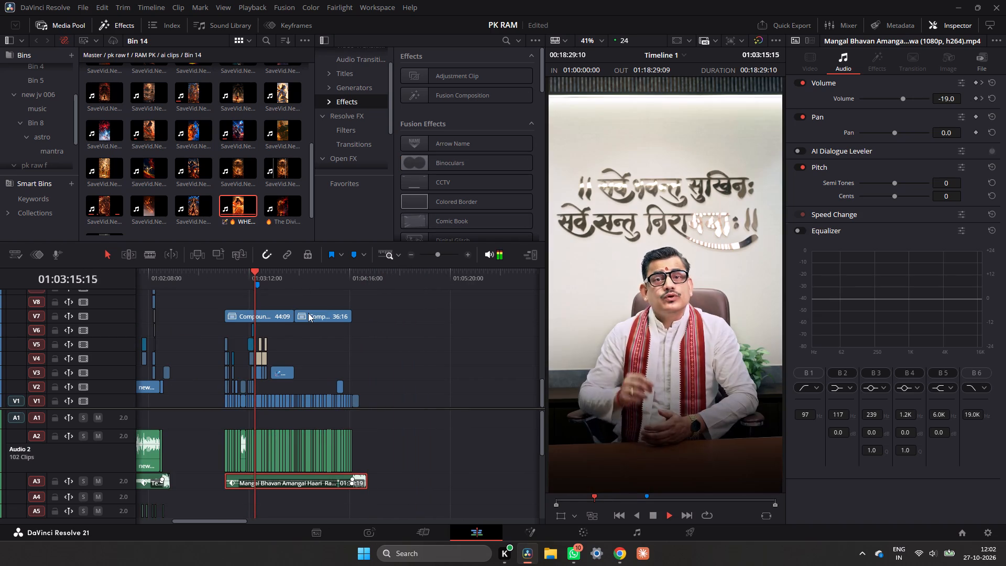
pyautogui.click(248, 277)
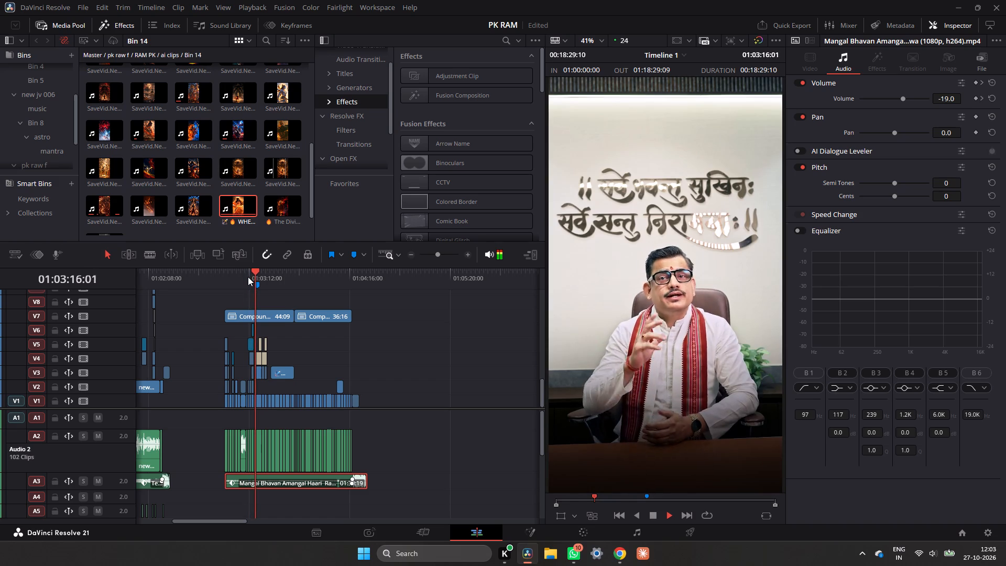
pyautogui.press('space')
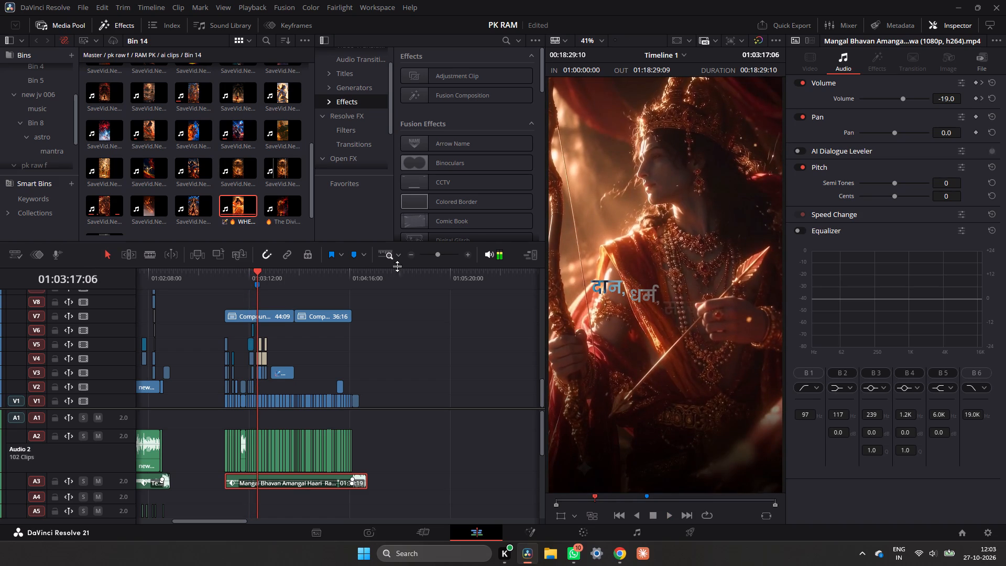
pyautogui.tripleClick(467, 249)
pyautogui.click(467, 252)
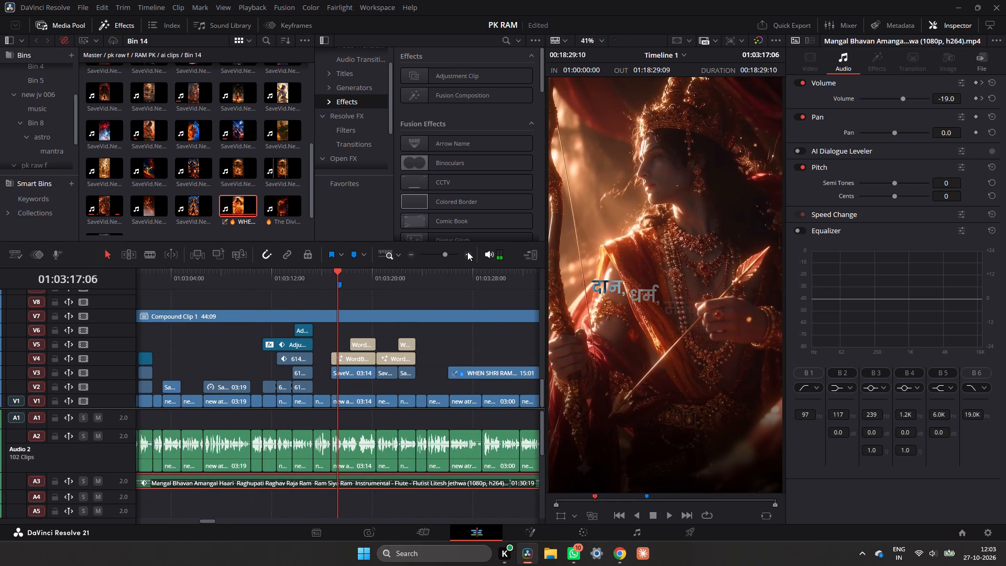
pyautogui.click(250, 280)
pyautogui.press('space')
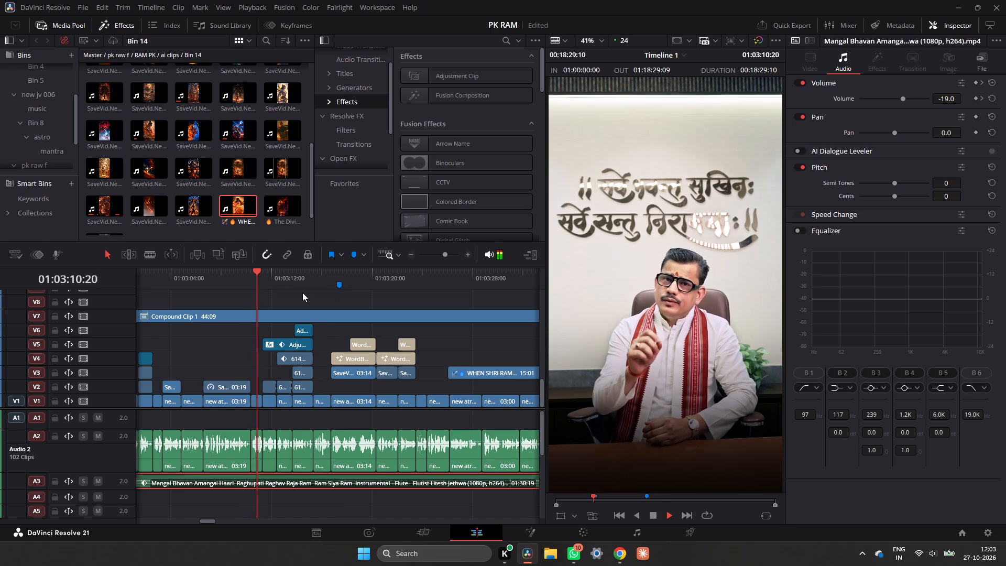
pyautogui.press('space')
# Move the 44:09 Compound Clip 1 up from V7 to V8.
pyautogui.moveTo(306, 312); pyautogui.dragTo(307, 306)
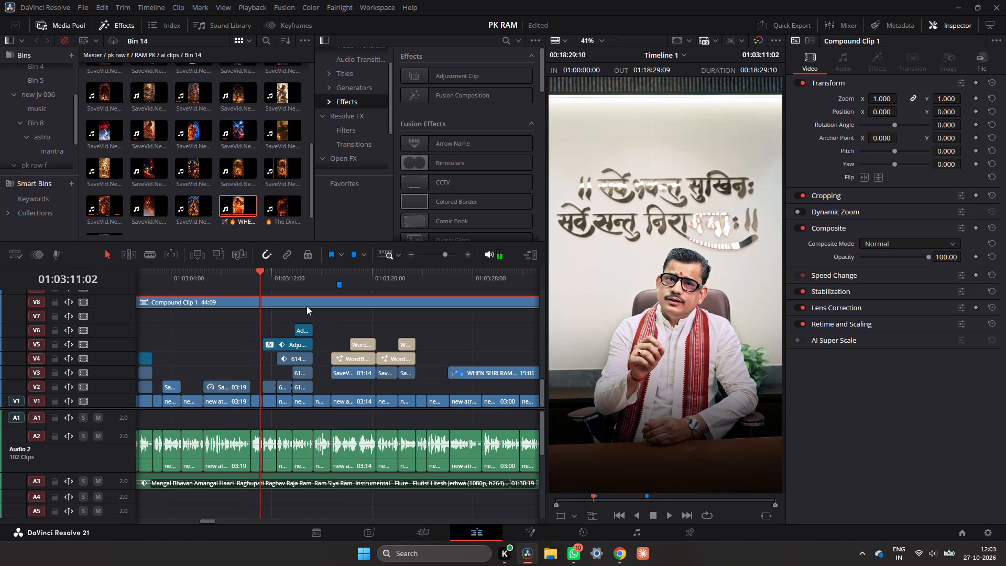
# Copy the IMG_8070.MP4 overlay from V3 to V7 above the shots at about 01:03:11 and extend it to 04:01.
pyautogui.moveTo(253, 280); pyautogui.dragTo(213, 287)
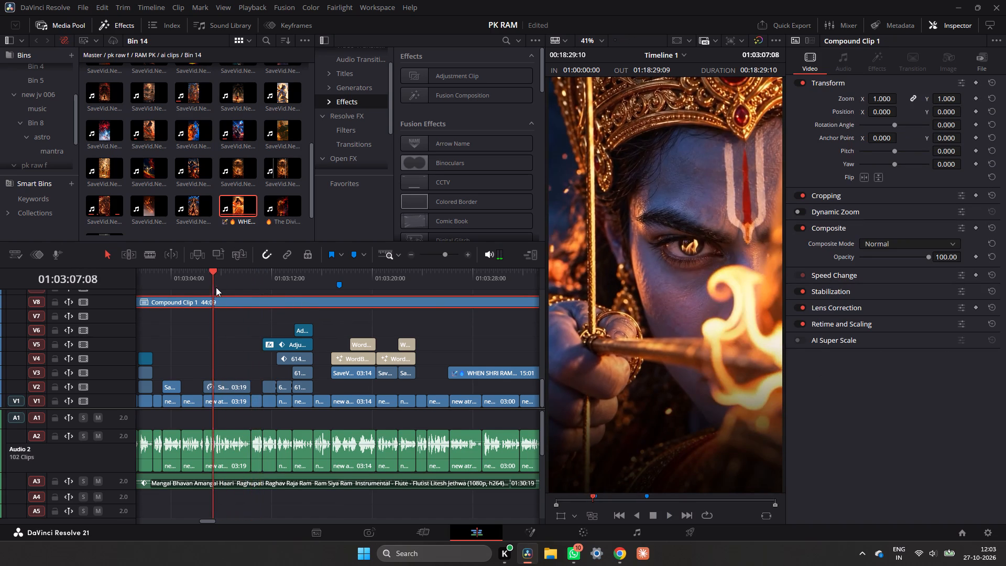
pyautogui.keyDown('ctrl'); pyautogui.scroll(2, 217, 288); pyautogui.keyUp('ctrl')
pyautogui.click(216, 376)
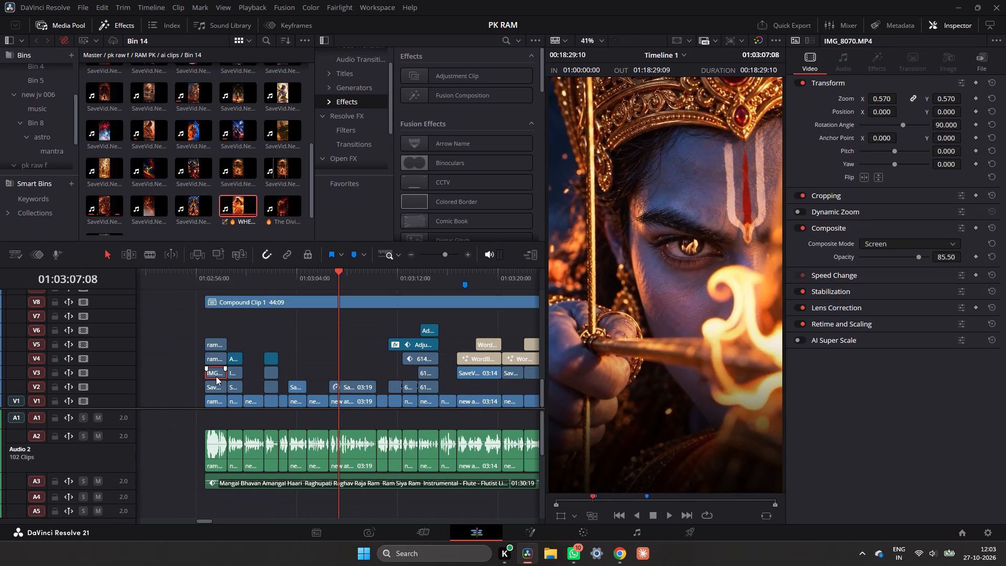
pyautogui.keyDown('alt'); pyautogui.moveTo(216, 376); pyautogui.dragTo(402, 313); pyautogui.keyUp('alt')
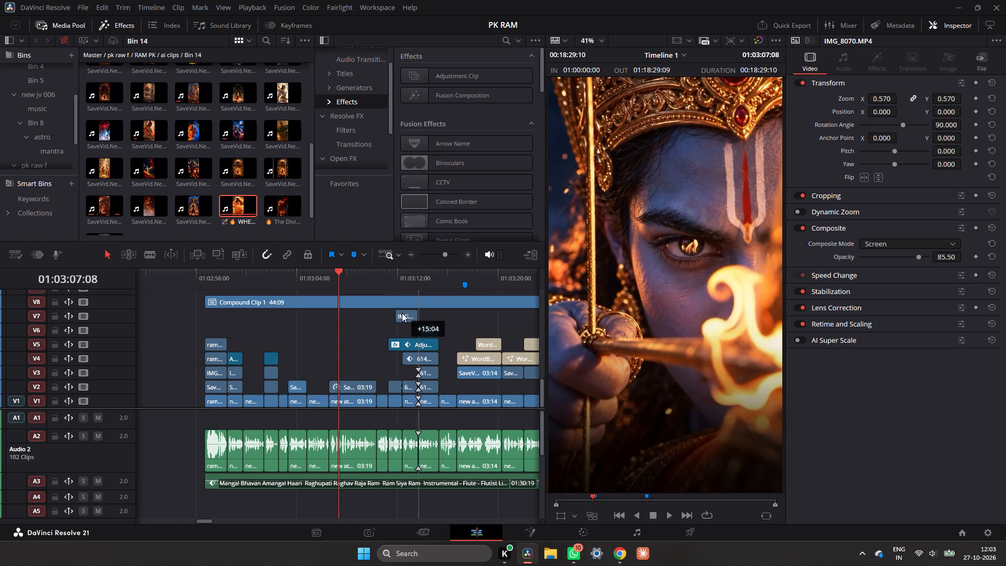
pyautogui.keyDown('alt'); pyautogui.moveTo(402, 313); pyautogui.dragTo(400, 314); pyautogui.keyUp('alt')
pyautogui.moveTo(407, 317); pyautogui.dragTo(436, 320)
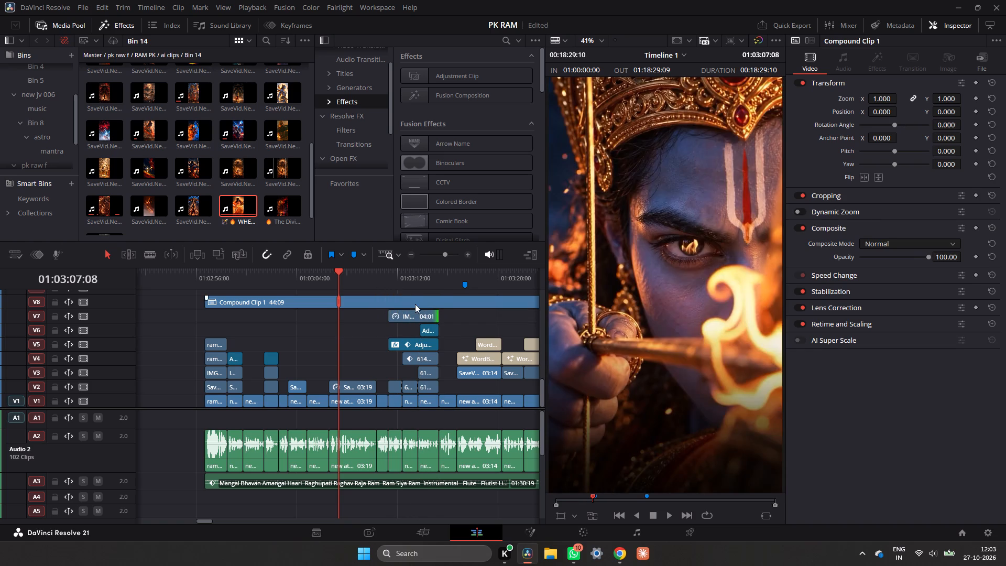
# Play back from about 01:03:11 to 01:03:21 to check the new overlay and the captioned shots.
pyautogui.click(391, 284)
pyautogui.press('space')
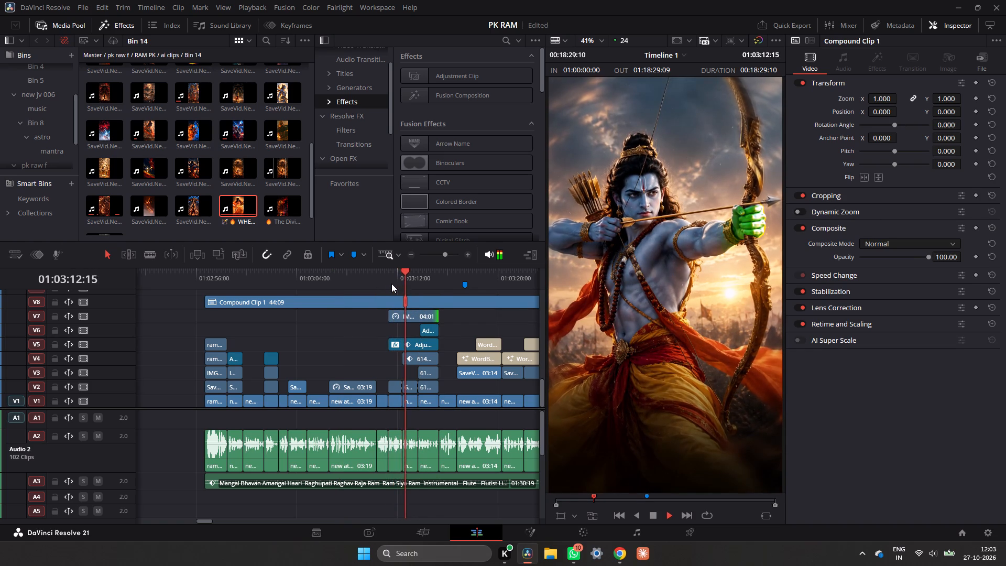
pyautogui.click(391, 284)
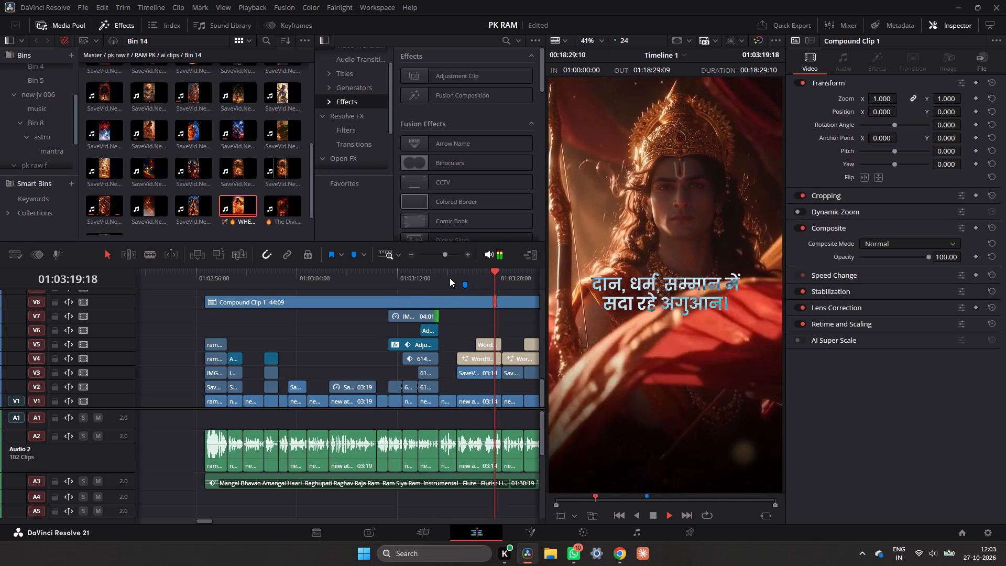
pyautogui.press('space')
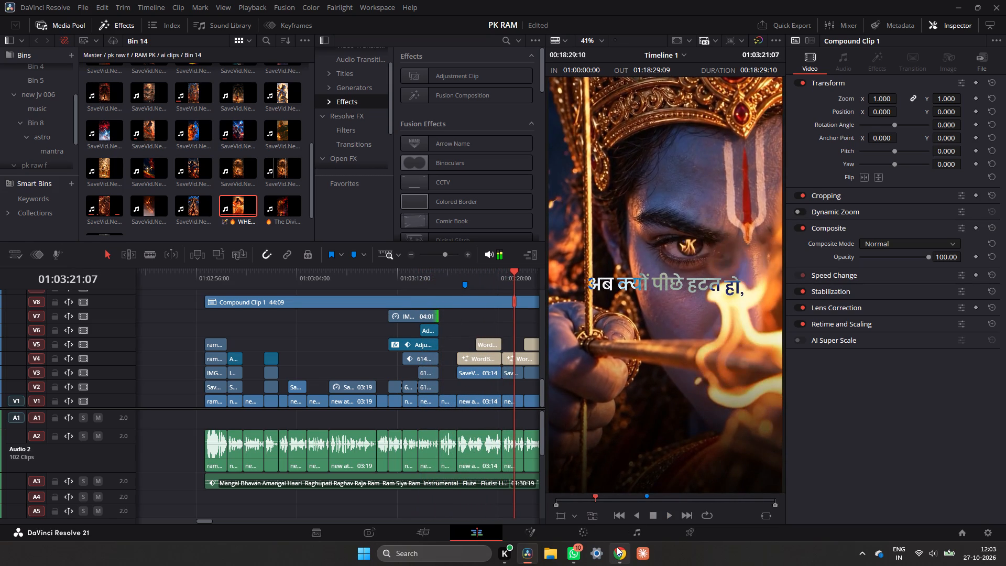
# Import the 82778f9d-66c5-4b6d-a1c3-4a67f1effc4f image from the Ram PK folder into Bin 14.
pyautogui.scroll(-6, 271, 192)
pyautogui.rightClick(270, 194)
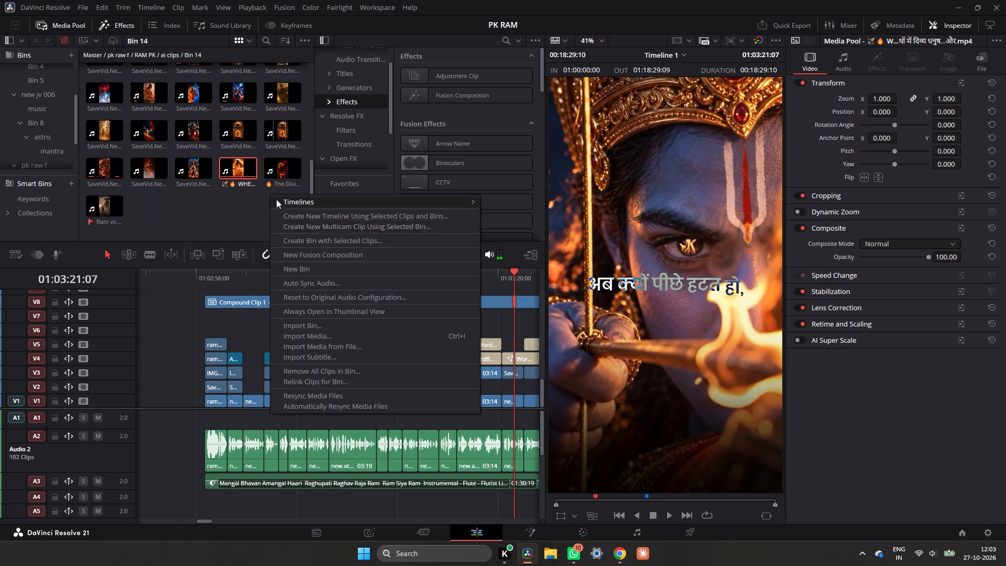
pyautogui.click(304, 332)
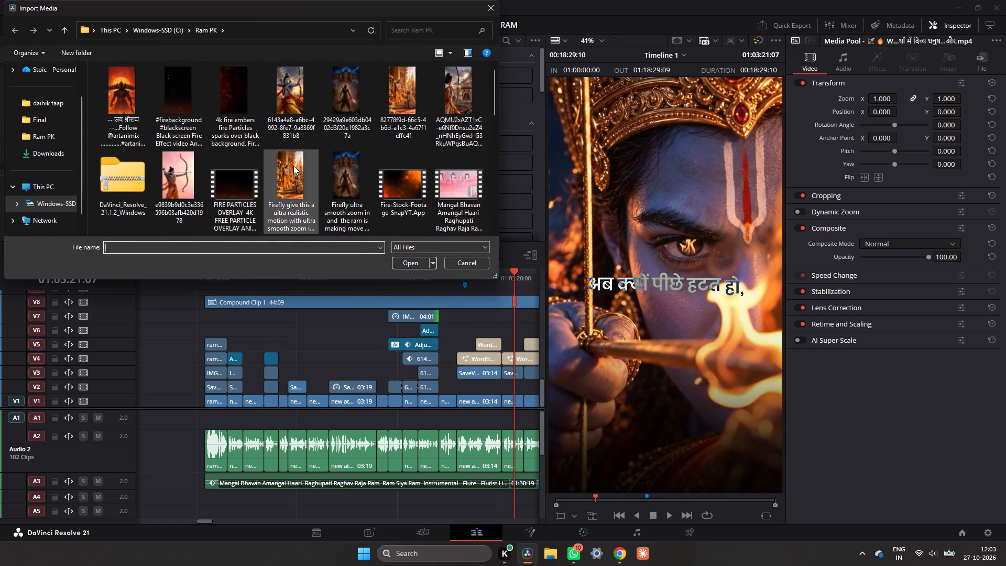
pyautogui.scroll(-5, 293, 166)
pyautogui.scroll(7, 293, 166)
pyautogui.scroll(-2, 293, 166)
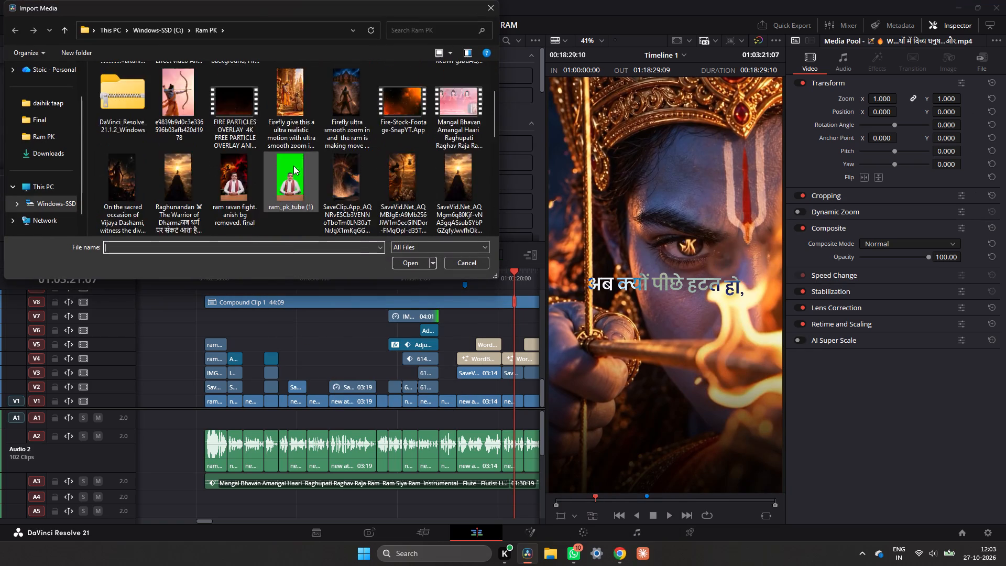
pyautogui.scroll(-6, 293, 166)
pyautogui.scroll(7, 293, 166)
pyautogui.click(399, 103)
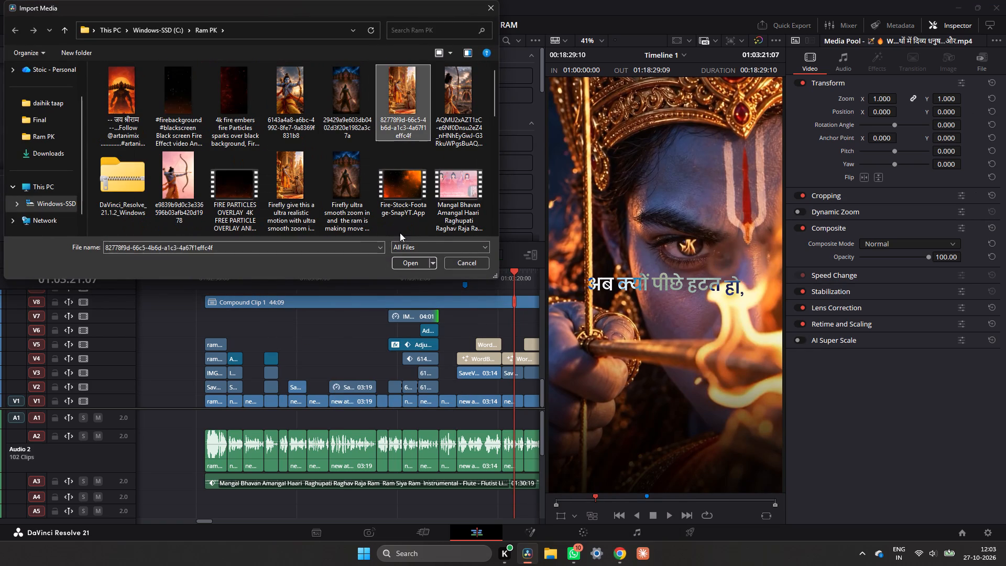
pyautogui.click(403, 267)
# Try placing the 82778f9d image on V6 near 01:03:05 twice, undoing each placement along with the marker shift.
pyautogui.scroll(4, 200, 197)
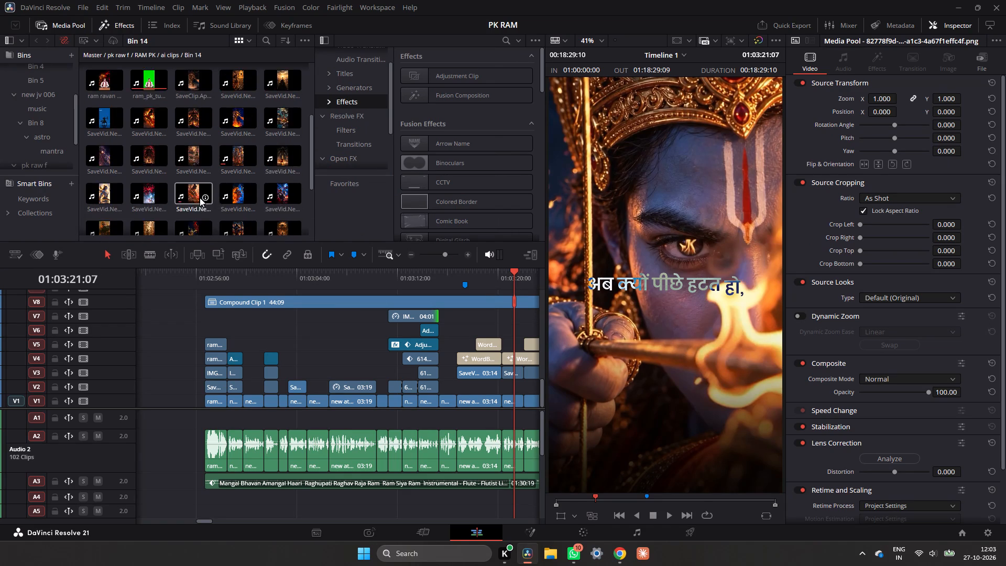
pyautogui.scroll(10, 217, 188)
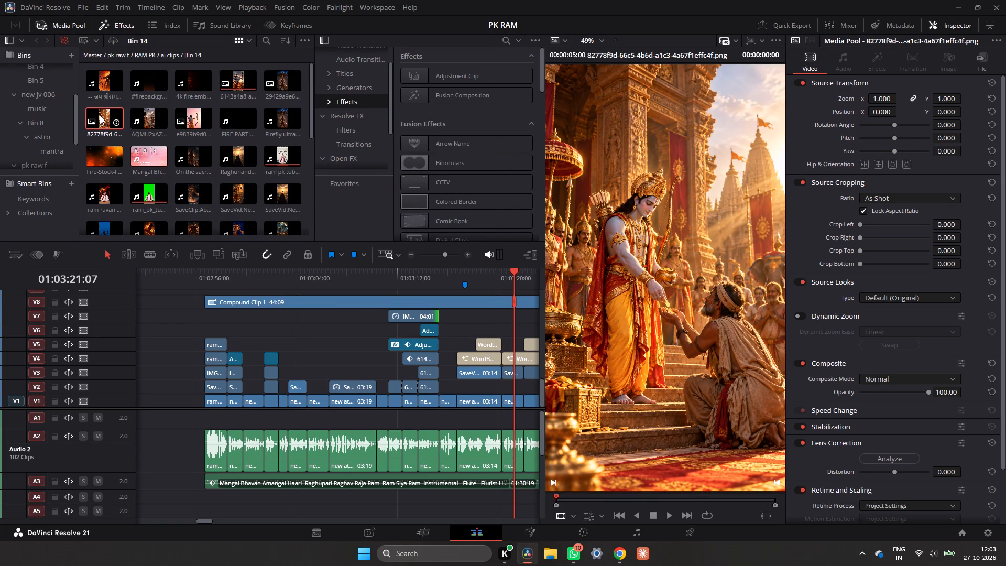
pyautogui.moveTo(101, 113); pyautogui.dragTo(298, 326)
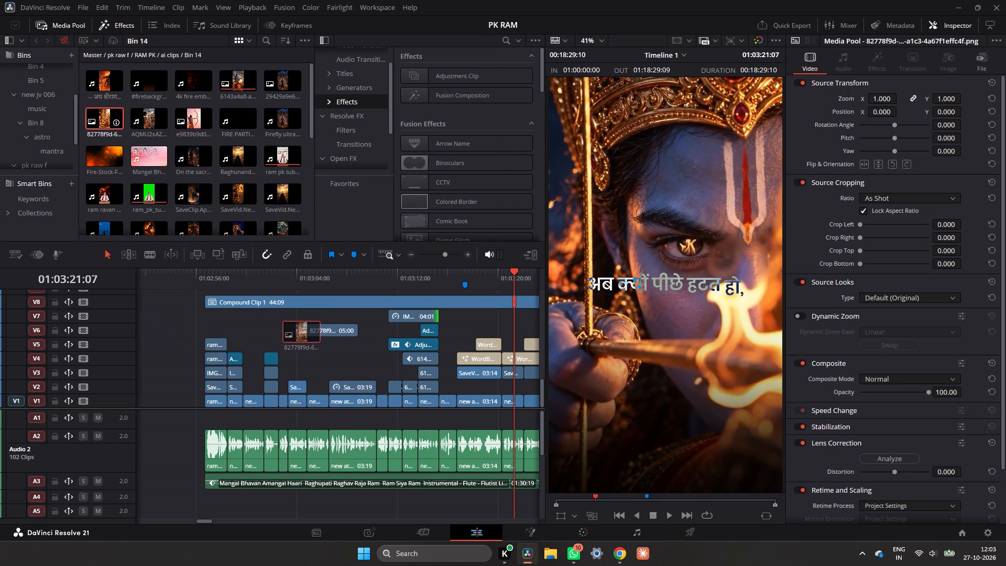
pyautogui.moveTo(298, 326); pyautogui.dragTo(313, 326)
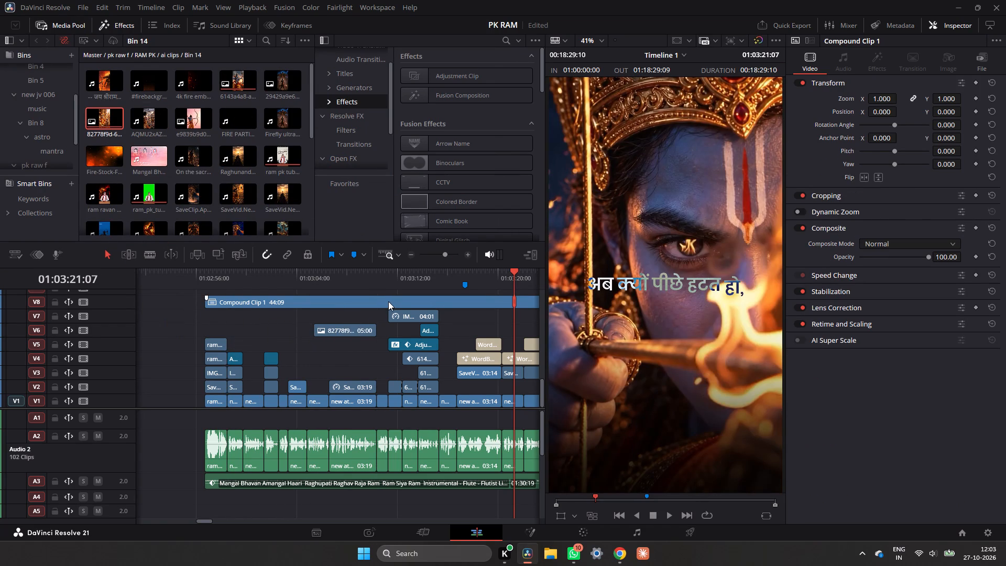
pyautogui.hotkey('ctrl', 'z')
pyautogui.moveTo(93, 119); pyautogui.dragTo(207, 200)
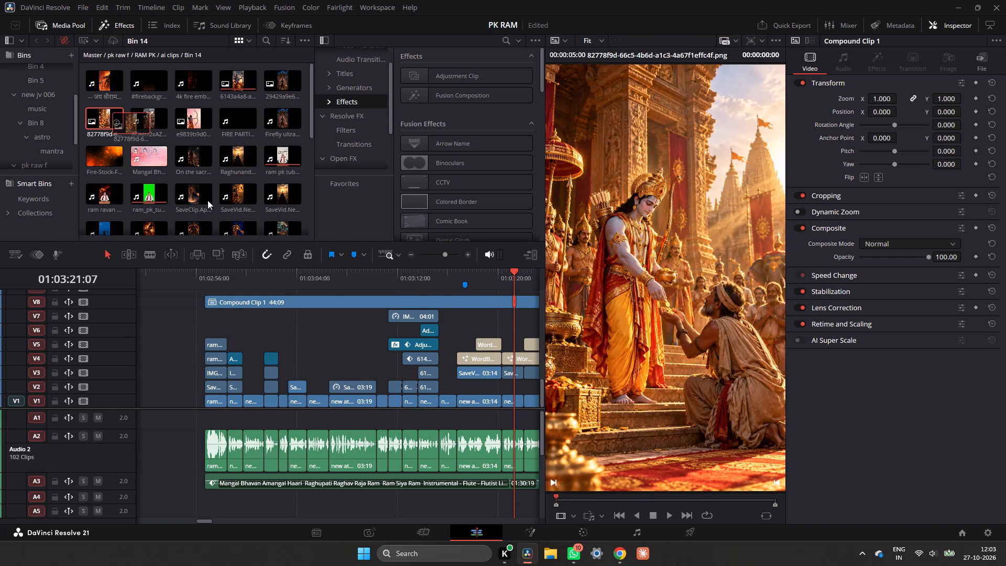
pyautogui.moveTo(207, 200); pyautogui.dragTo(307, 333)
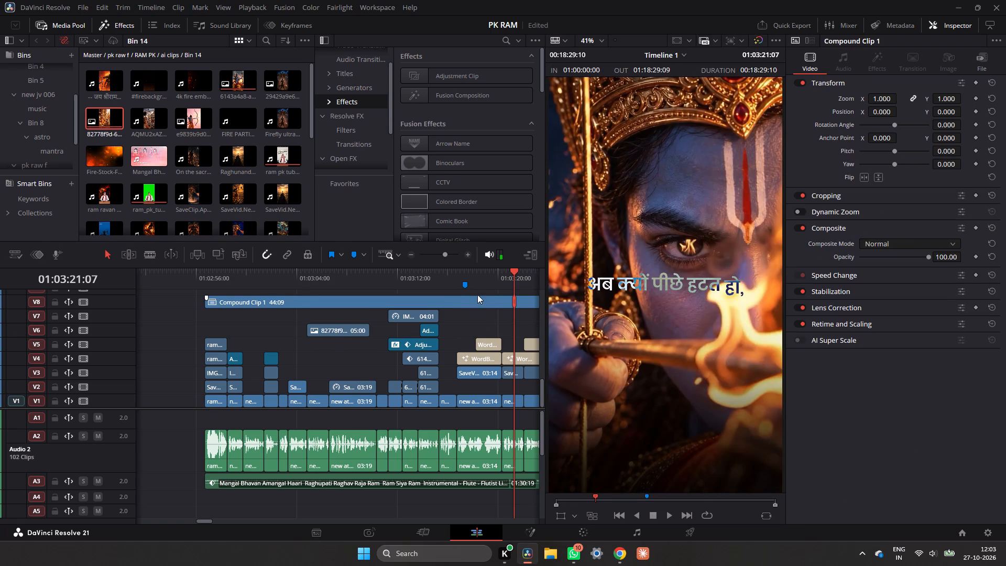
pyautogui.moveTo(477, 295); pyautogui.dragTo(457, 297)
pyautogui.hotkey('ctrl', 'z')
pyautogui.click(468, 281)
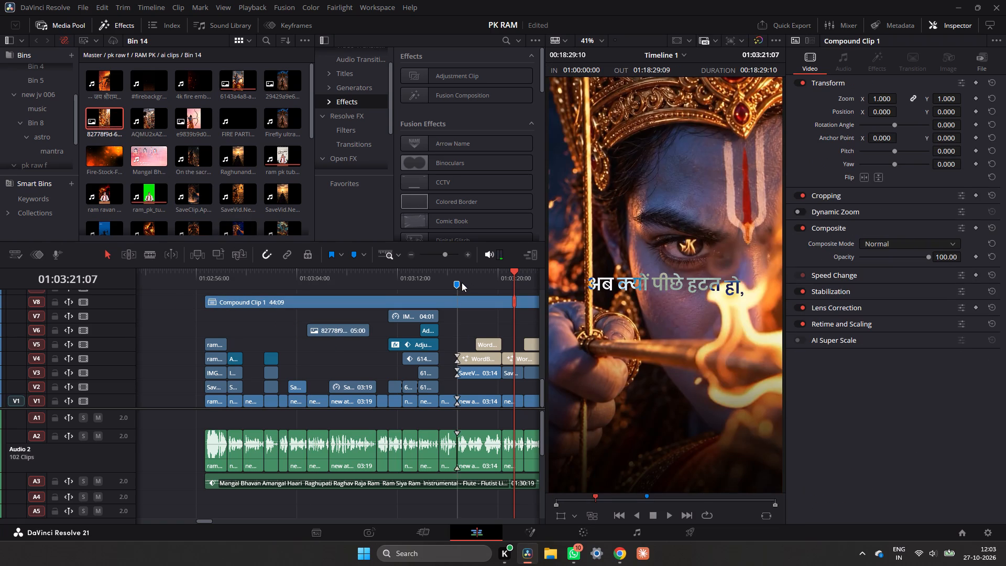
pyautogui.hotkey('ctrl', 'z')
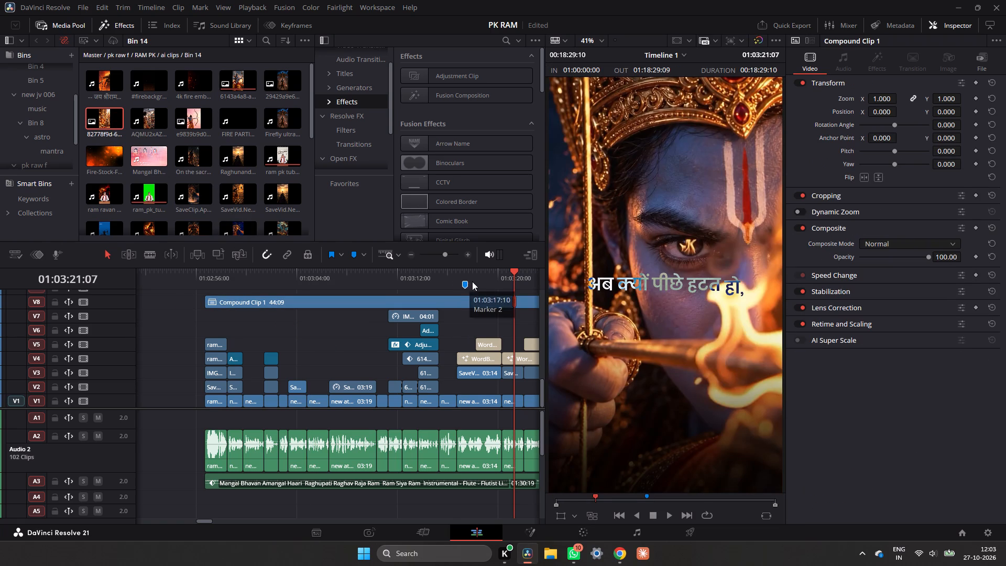
# Place the 82778f9d image on V7 at about 01:03:05.
pyautogui.moveTo(98, 109); pyautogui.dragTo(316, 323)
# Disable the SaveVid clip on V3 under Marker 2 at 01:03:17:10 and move it to V5 at about 01:03:04.
pyautogui.moveTo(492, 271); pyautogui.dragTo(466, 285)
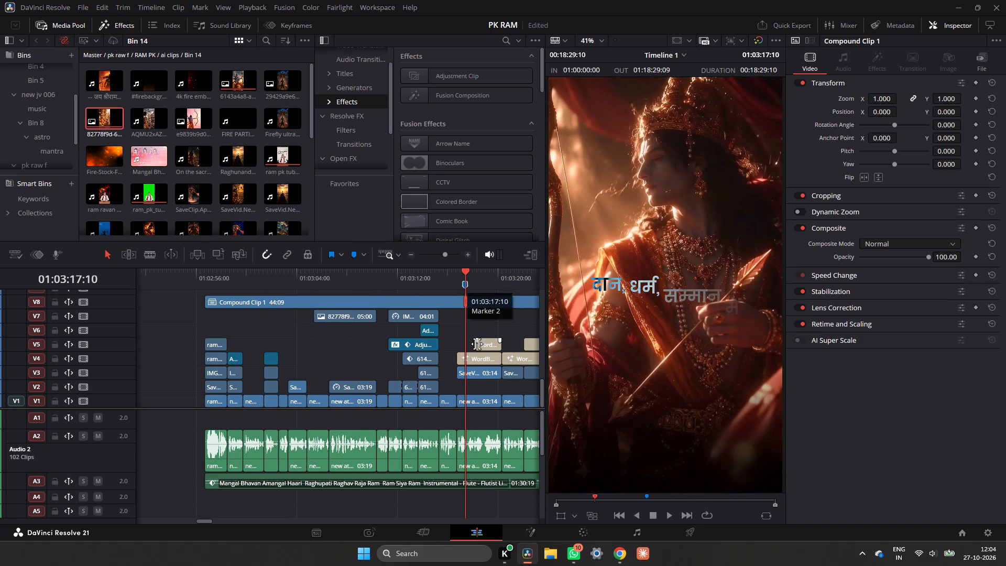
pyautogui.click(477, 374)
pyautogui.press('d')
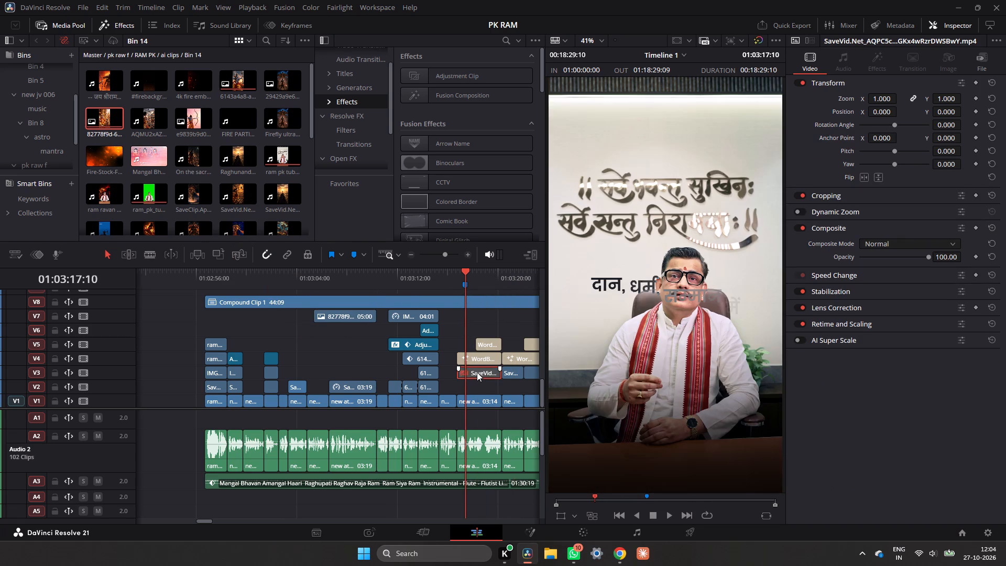
pyautogui.moveTo(477, 372); pyautogui.dragTo(319, 342)
# Try the 82778f9d image beneath the captions at Marker 2, move it to V6 at about 01:03:03, and play it back there.
pyautogui.moveTo(342, 315); pyautogui.dragTo(460, 385)
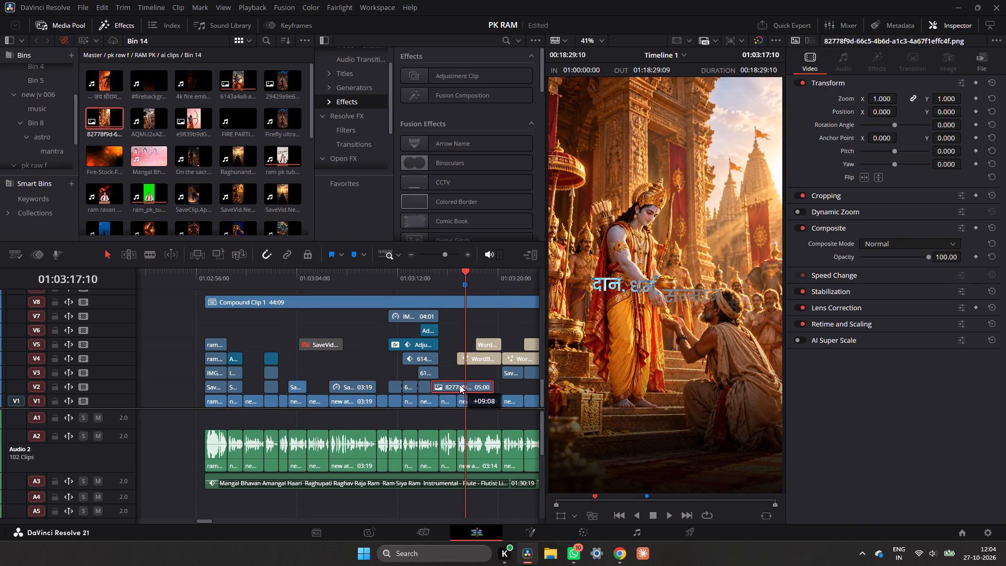
pyautogui.moveTo(460, 385); pyautogui.dragTo(319, 328)
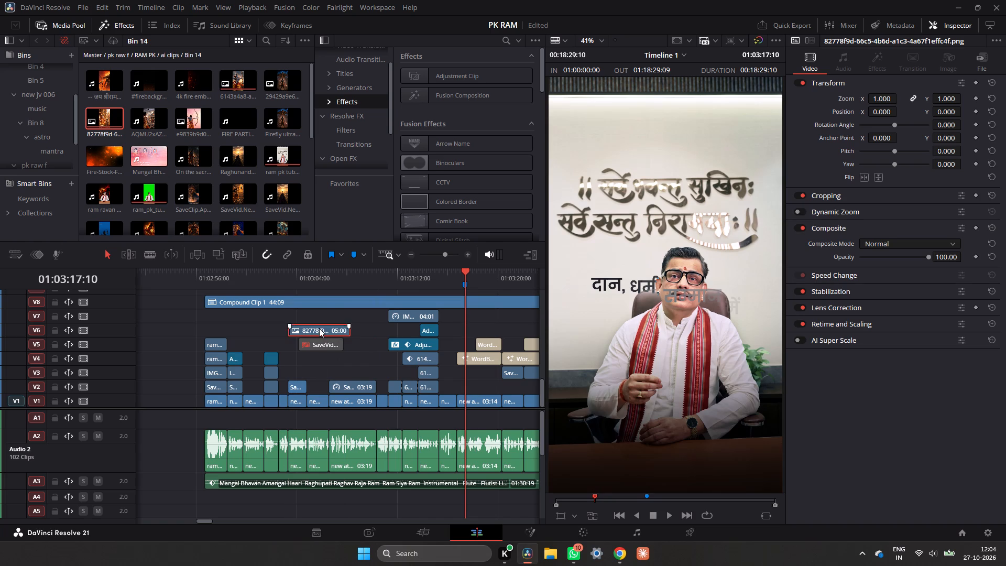
pyautogui.moveTo(314, 274); pyautogui.dragTo(324, 276)
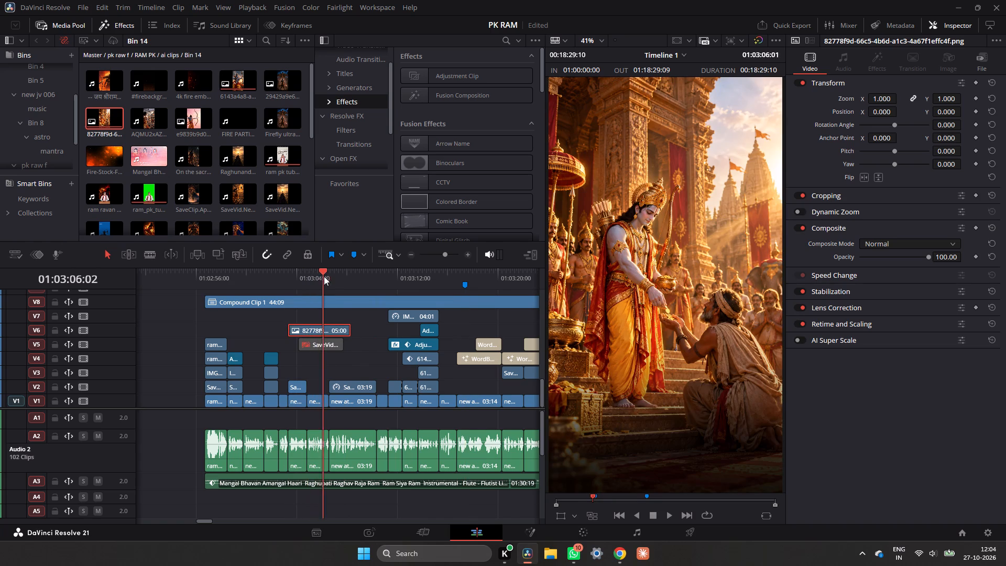
pyautogui.moveTo(324, 276); pyautogui.dragTo(292, 282)
pyautogui.press('space')
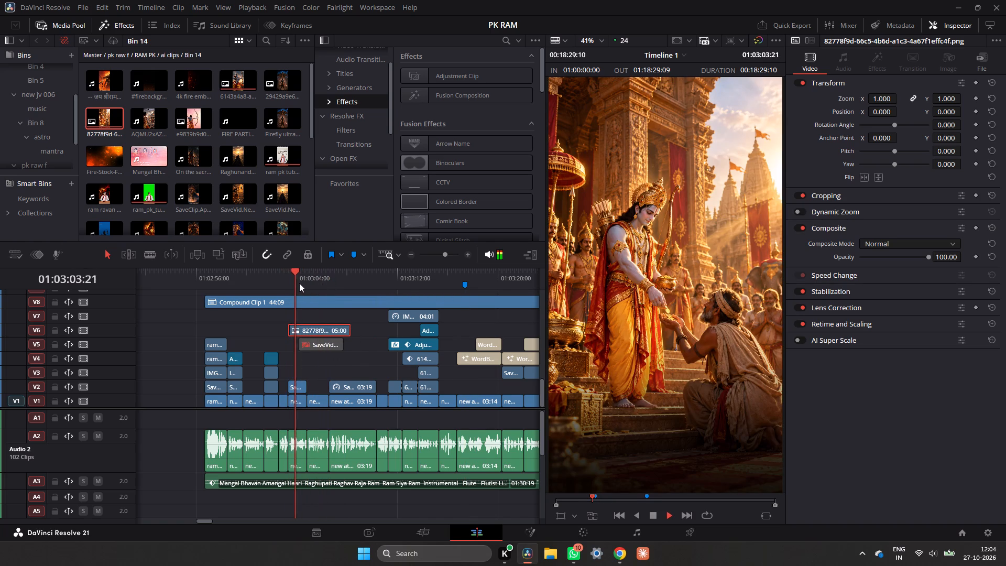
pyautogui.press('space')
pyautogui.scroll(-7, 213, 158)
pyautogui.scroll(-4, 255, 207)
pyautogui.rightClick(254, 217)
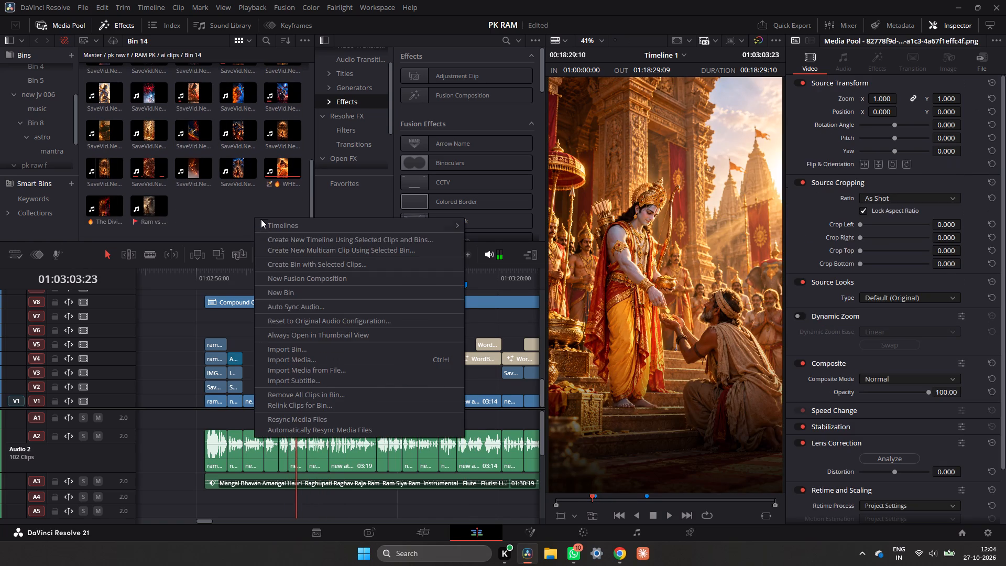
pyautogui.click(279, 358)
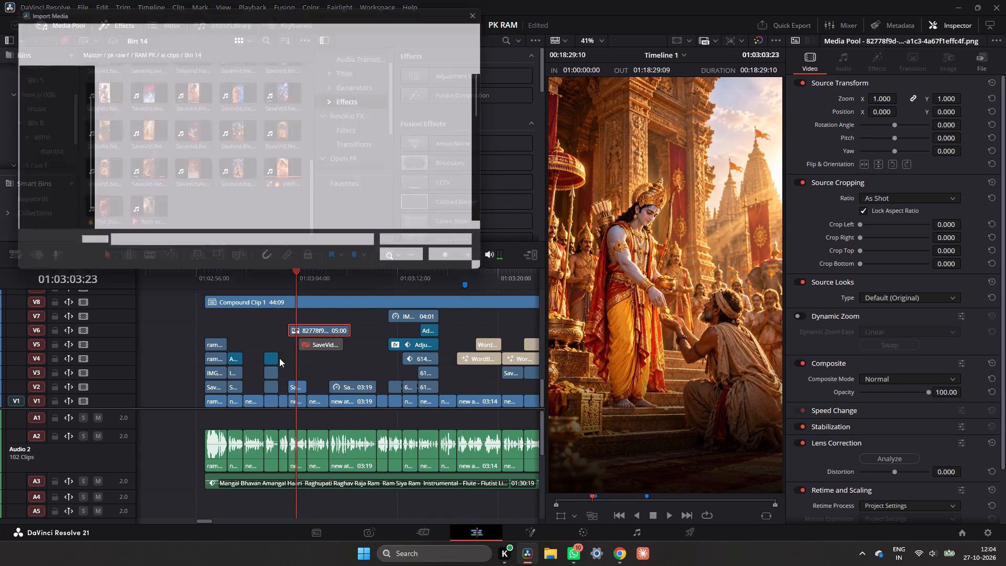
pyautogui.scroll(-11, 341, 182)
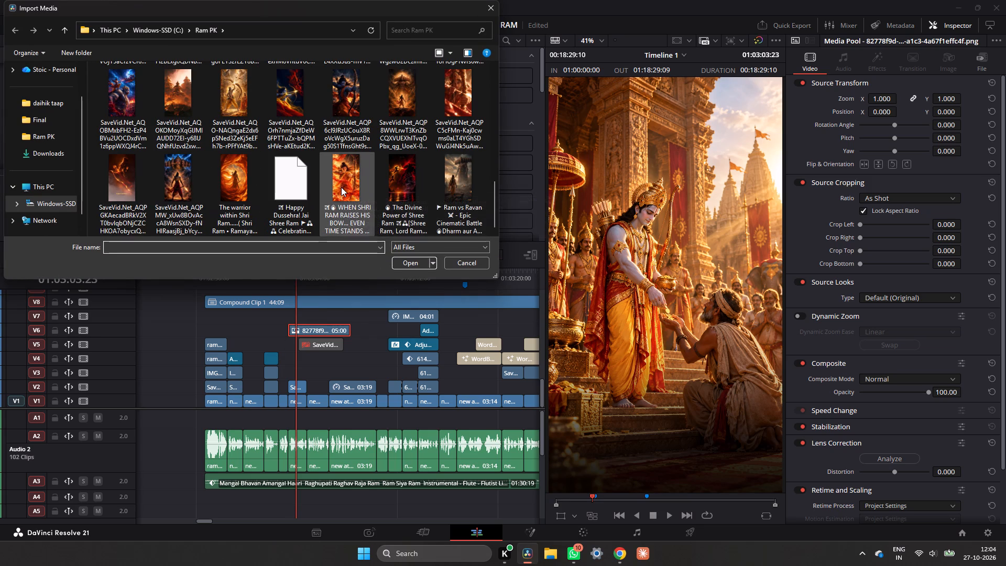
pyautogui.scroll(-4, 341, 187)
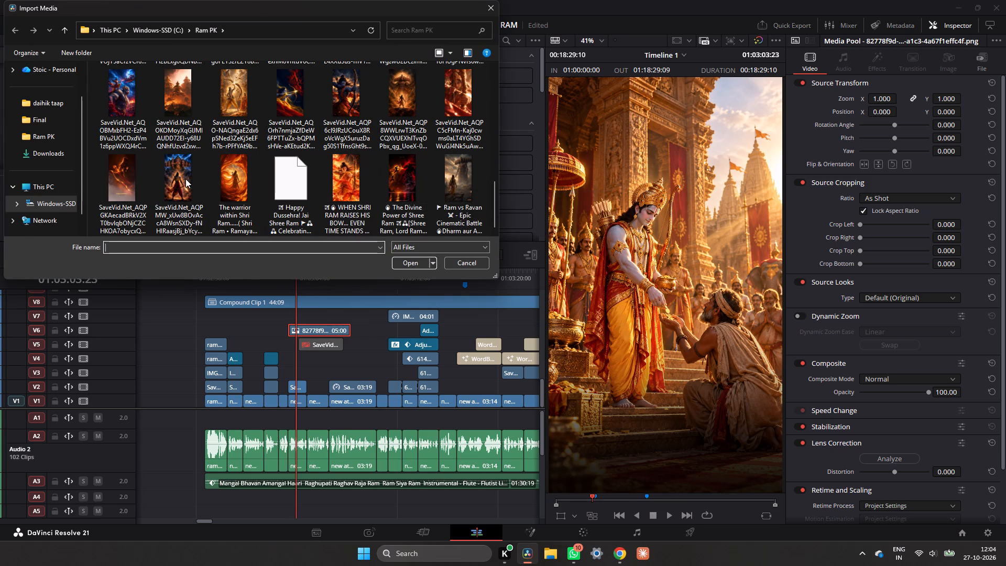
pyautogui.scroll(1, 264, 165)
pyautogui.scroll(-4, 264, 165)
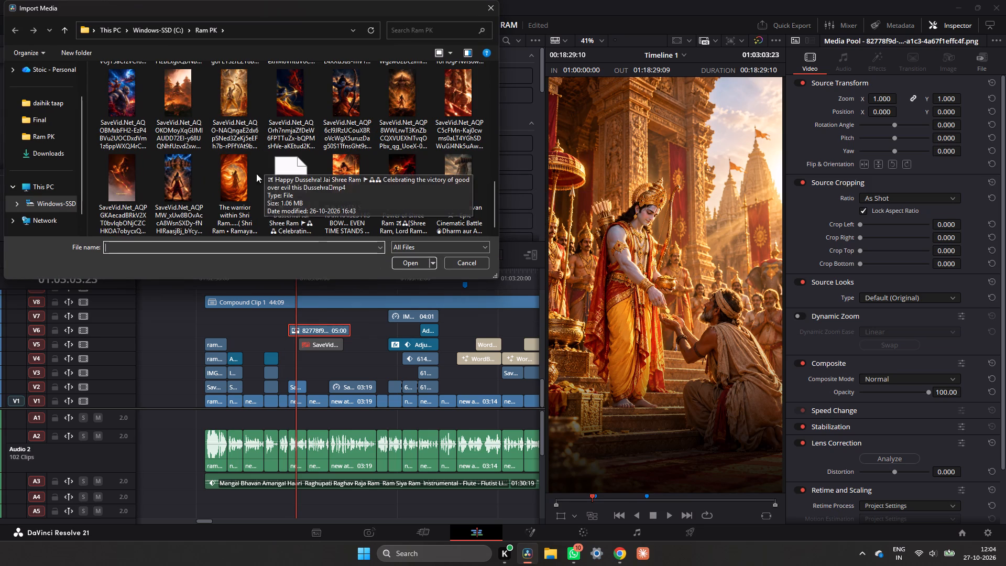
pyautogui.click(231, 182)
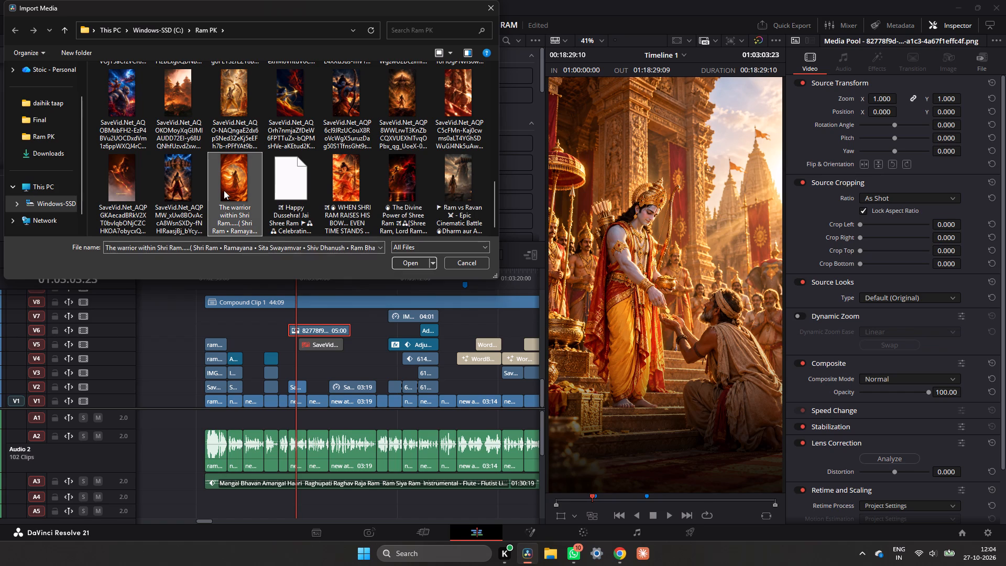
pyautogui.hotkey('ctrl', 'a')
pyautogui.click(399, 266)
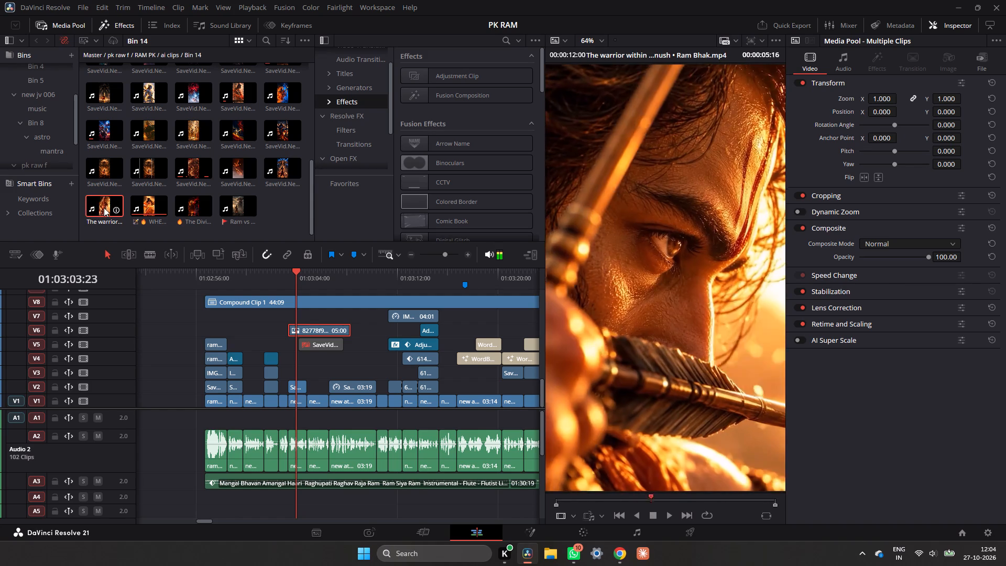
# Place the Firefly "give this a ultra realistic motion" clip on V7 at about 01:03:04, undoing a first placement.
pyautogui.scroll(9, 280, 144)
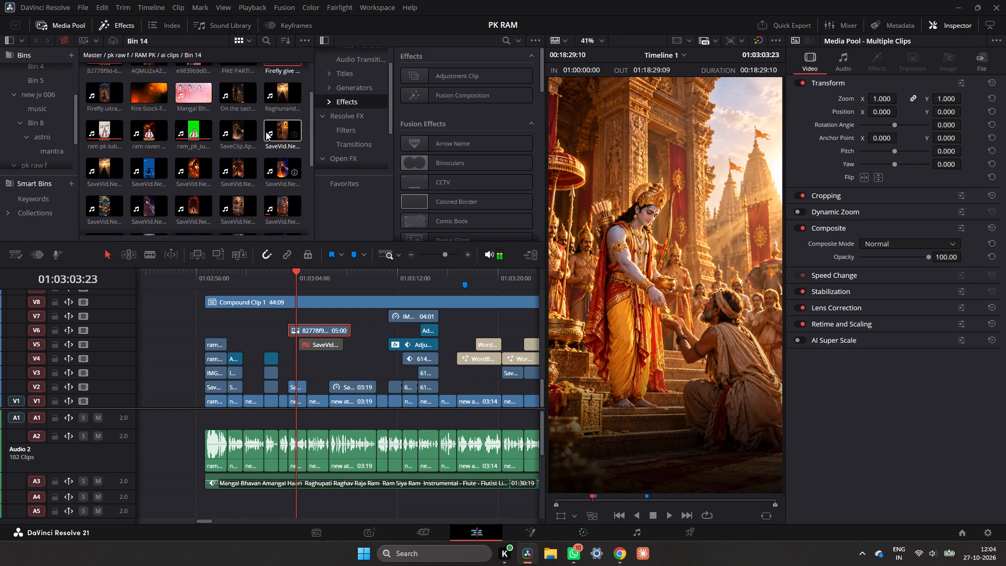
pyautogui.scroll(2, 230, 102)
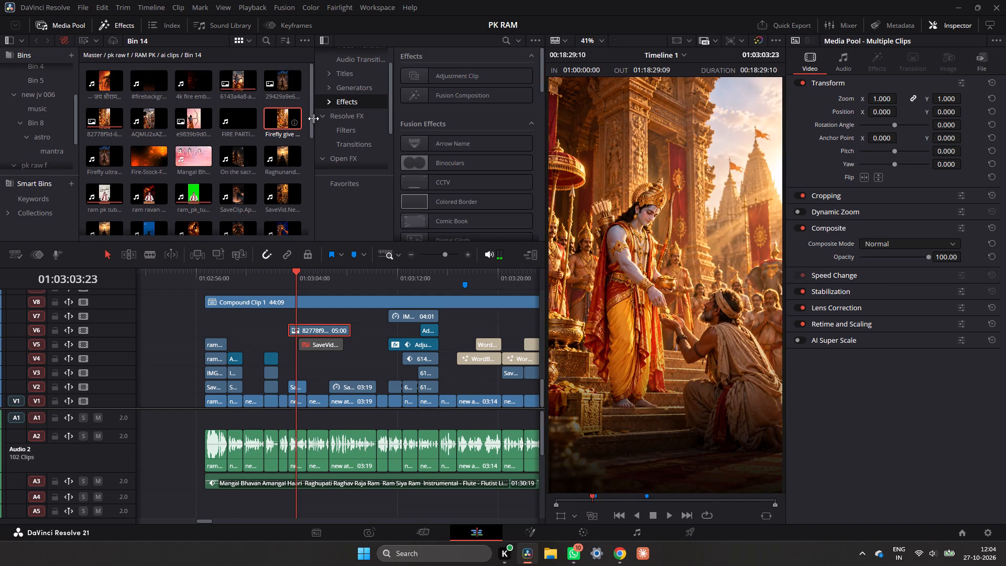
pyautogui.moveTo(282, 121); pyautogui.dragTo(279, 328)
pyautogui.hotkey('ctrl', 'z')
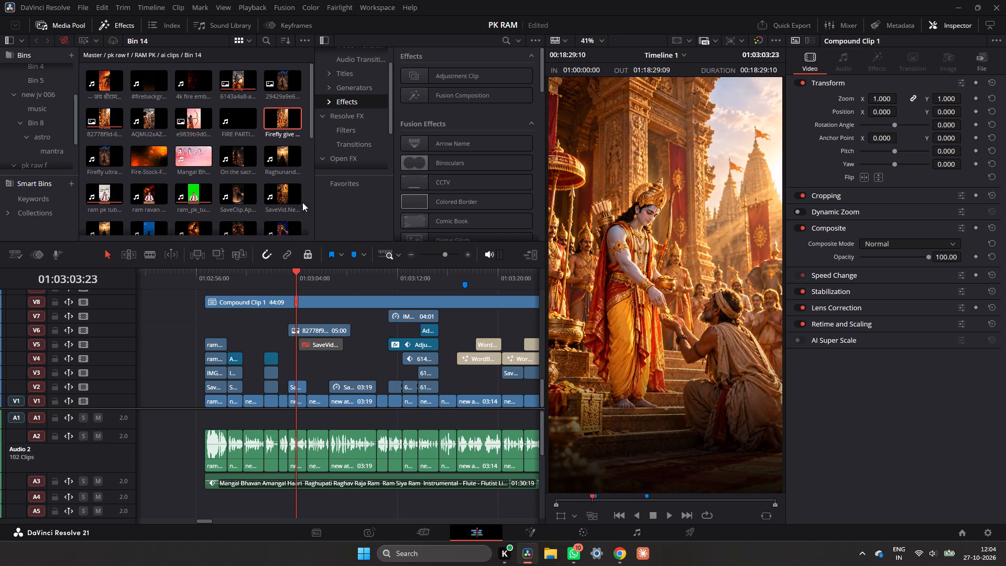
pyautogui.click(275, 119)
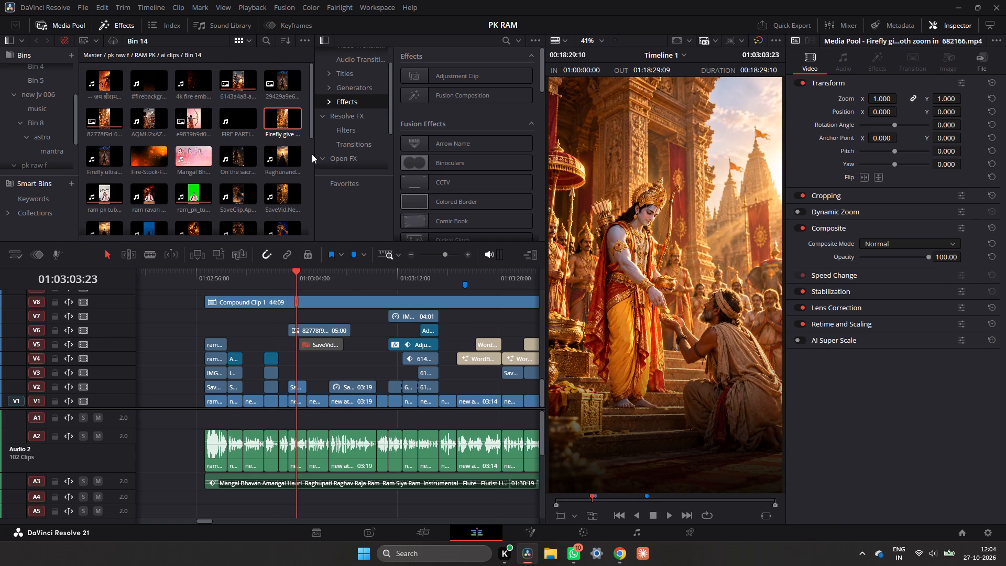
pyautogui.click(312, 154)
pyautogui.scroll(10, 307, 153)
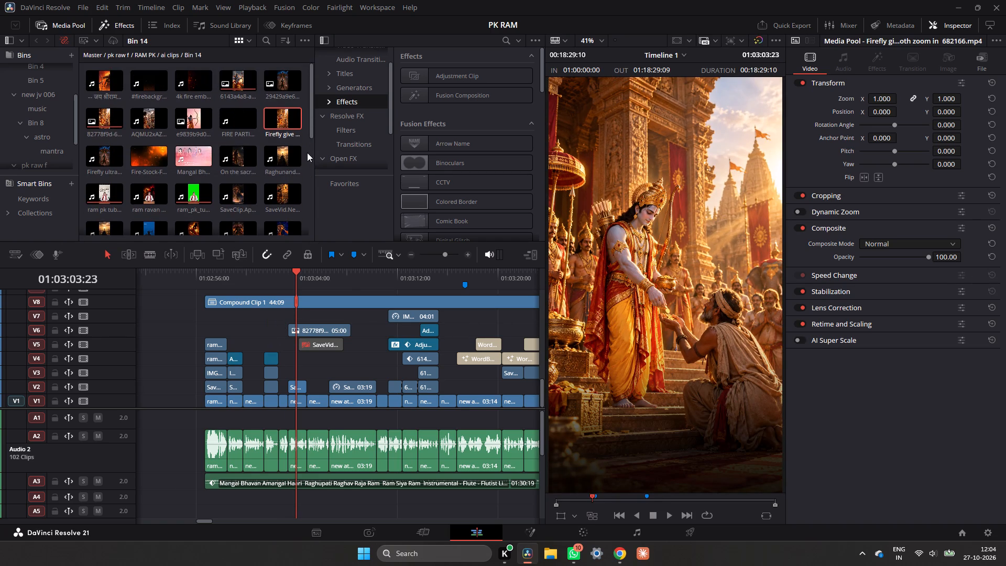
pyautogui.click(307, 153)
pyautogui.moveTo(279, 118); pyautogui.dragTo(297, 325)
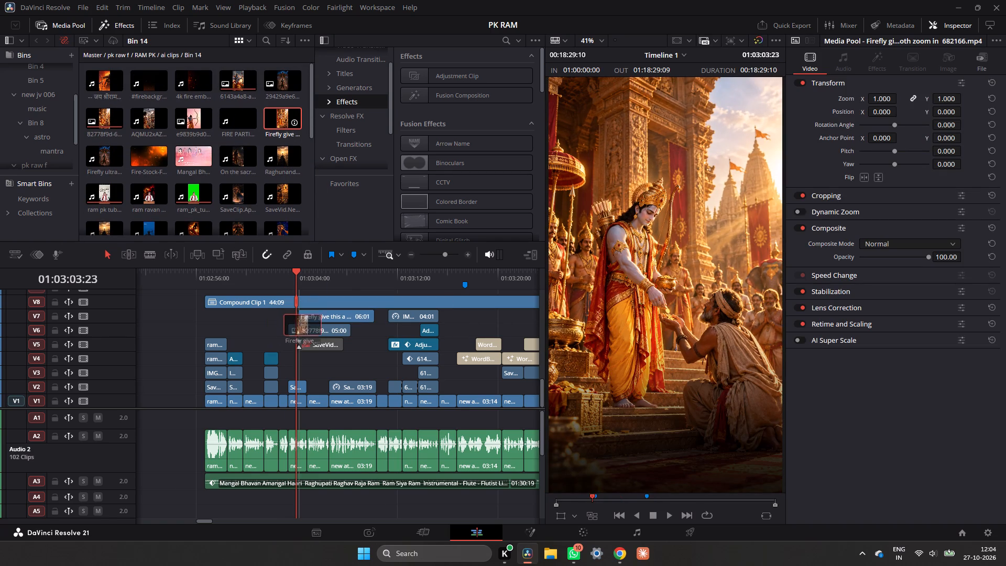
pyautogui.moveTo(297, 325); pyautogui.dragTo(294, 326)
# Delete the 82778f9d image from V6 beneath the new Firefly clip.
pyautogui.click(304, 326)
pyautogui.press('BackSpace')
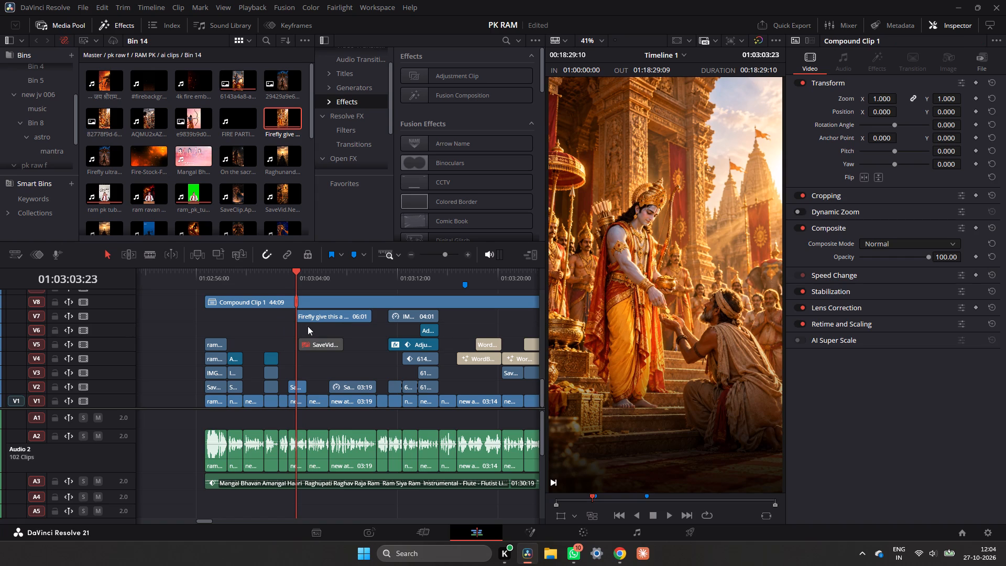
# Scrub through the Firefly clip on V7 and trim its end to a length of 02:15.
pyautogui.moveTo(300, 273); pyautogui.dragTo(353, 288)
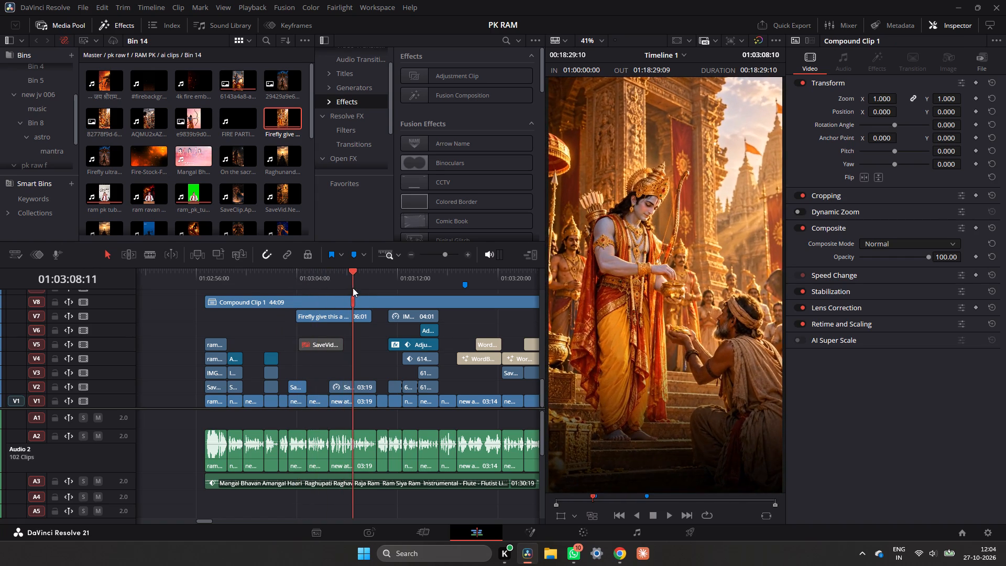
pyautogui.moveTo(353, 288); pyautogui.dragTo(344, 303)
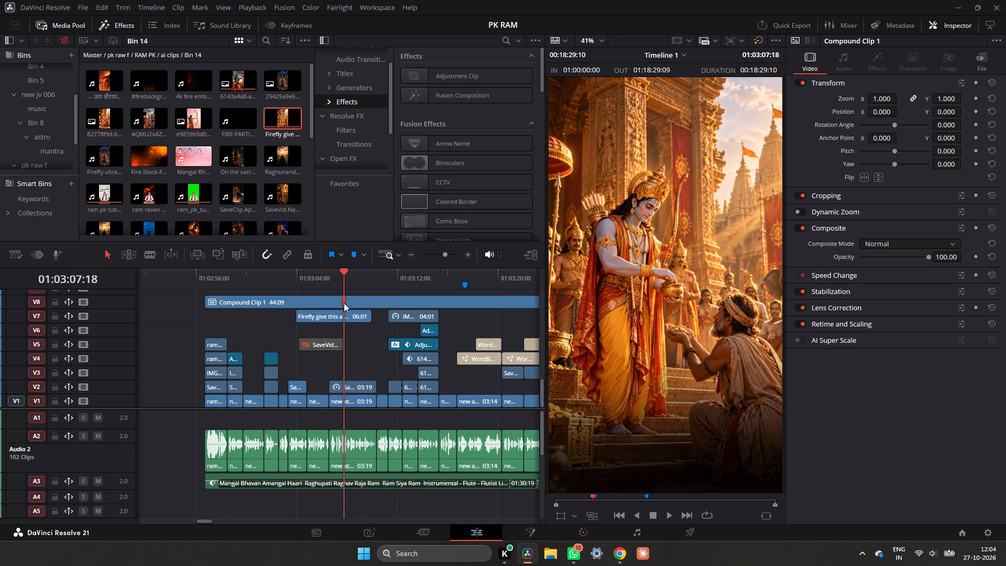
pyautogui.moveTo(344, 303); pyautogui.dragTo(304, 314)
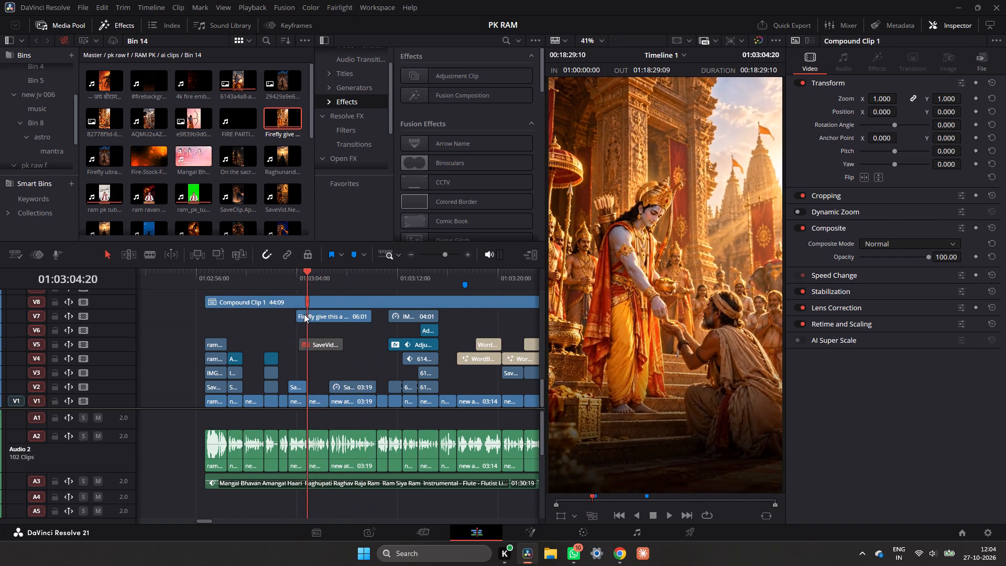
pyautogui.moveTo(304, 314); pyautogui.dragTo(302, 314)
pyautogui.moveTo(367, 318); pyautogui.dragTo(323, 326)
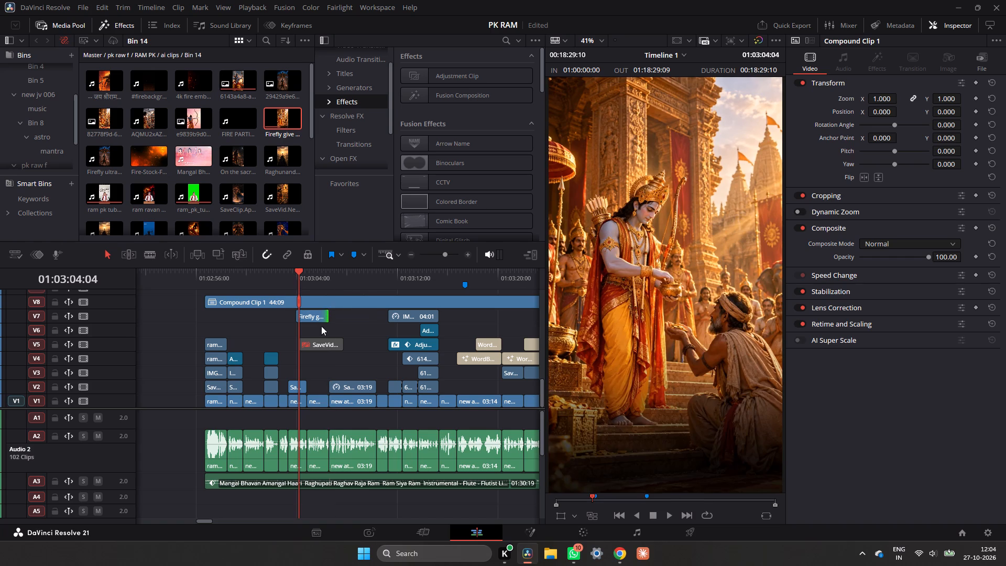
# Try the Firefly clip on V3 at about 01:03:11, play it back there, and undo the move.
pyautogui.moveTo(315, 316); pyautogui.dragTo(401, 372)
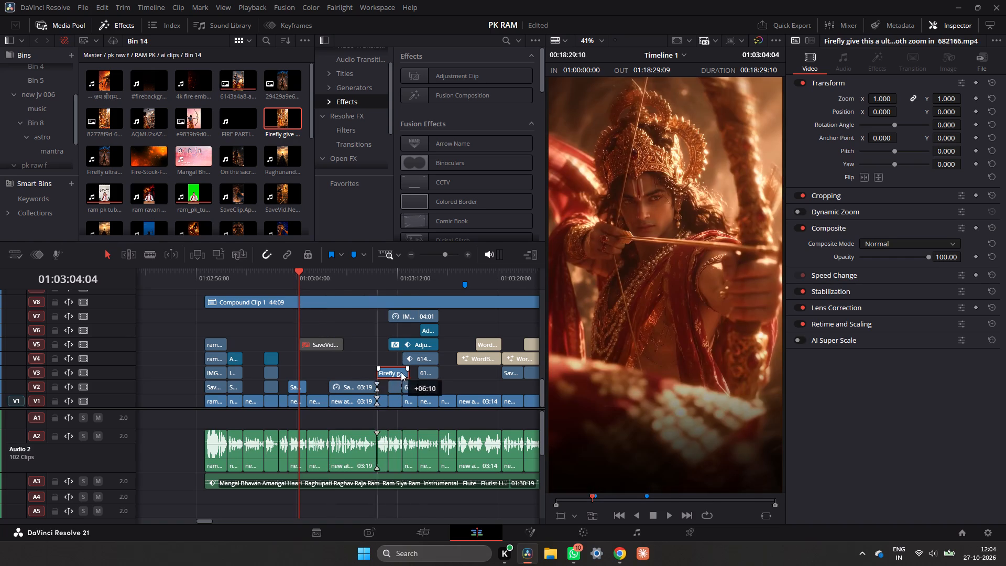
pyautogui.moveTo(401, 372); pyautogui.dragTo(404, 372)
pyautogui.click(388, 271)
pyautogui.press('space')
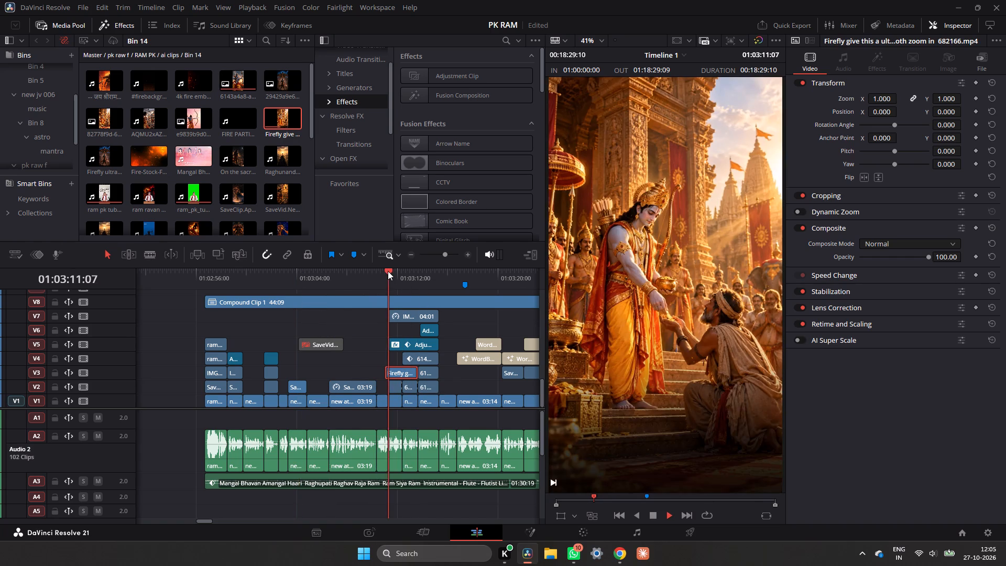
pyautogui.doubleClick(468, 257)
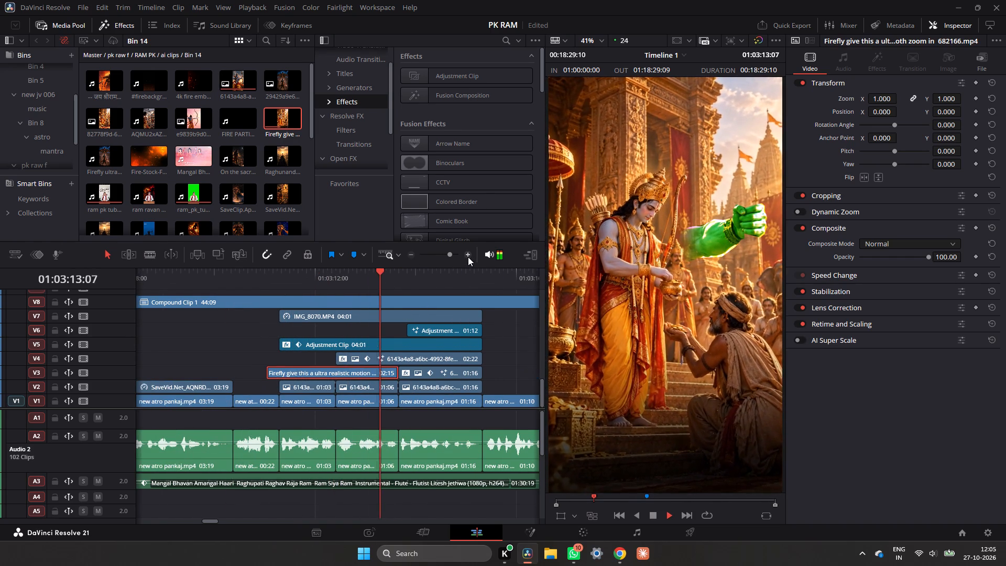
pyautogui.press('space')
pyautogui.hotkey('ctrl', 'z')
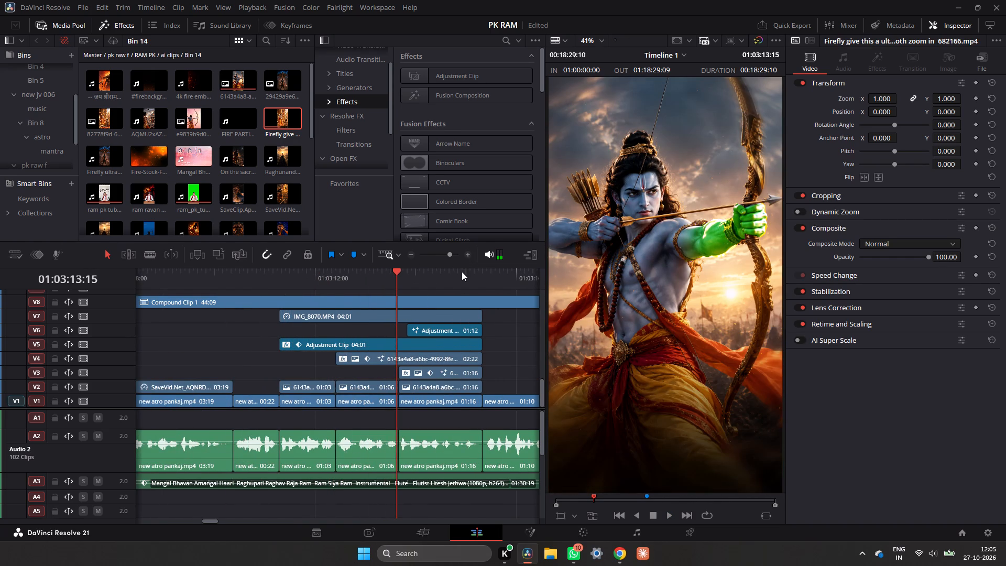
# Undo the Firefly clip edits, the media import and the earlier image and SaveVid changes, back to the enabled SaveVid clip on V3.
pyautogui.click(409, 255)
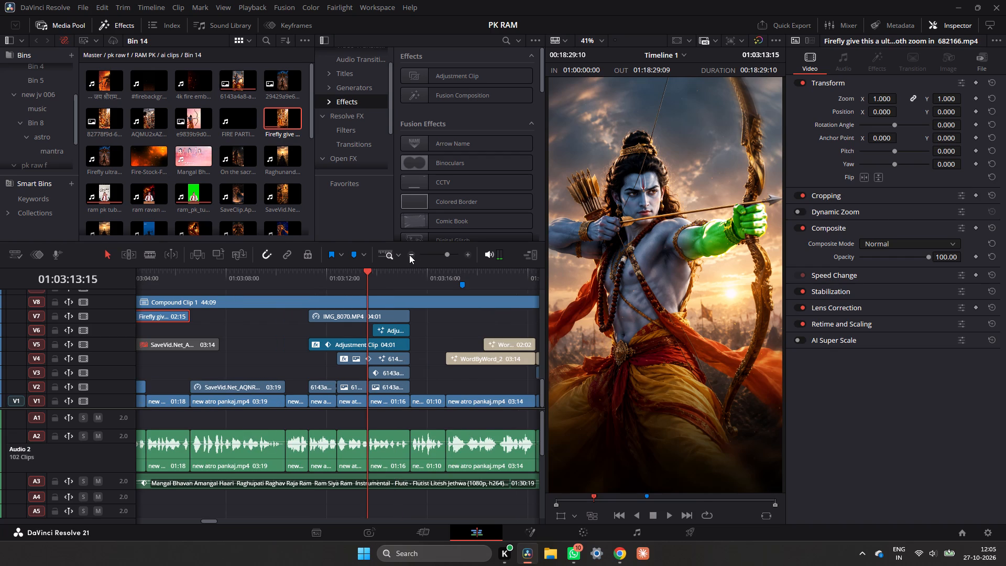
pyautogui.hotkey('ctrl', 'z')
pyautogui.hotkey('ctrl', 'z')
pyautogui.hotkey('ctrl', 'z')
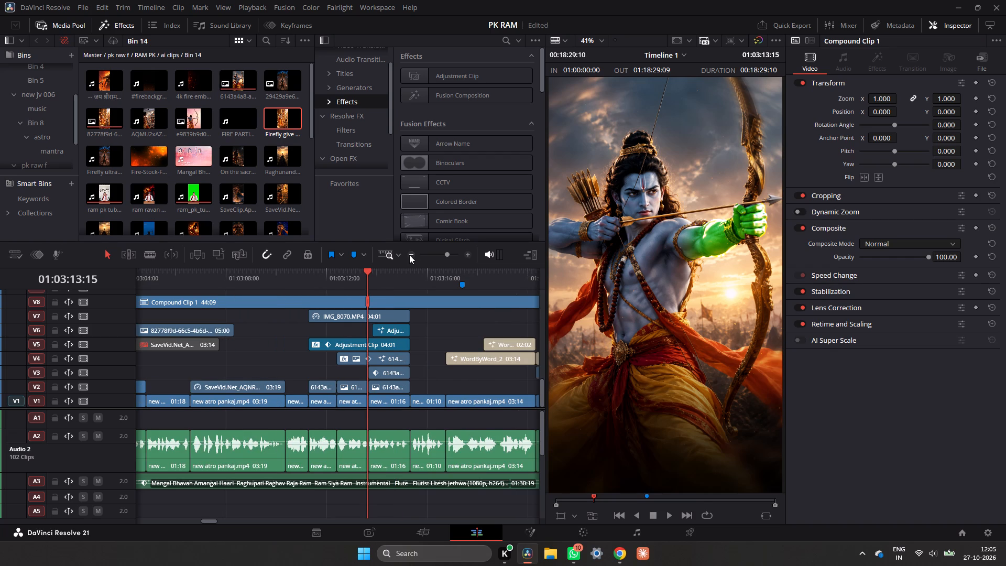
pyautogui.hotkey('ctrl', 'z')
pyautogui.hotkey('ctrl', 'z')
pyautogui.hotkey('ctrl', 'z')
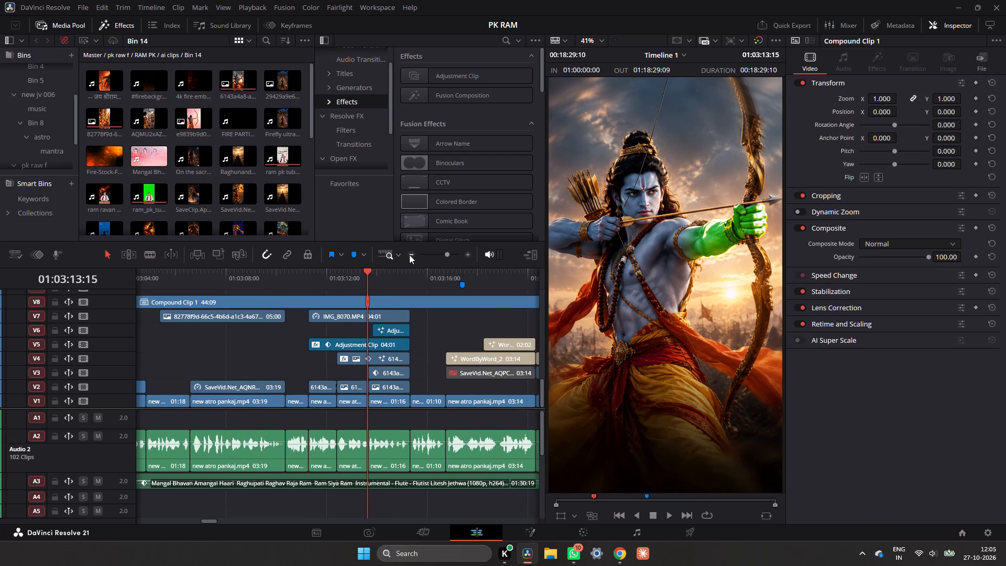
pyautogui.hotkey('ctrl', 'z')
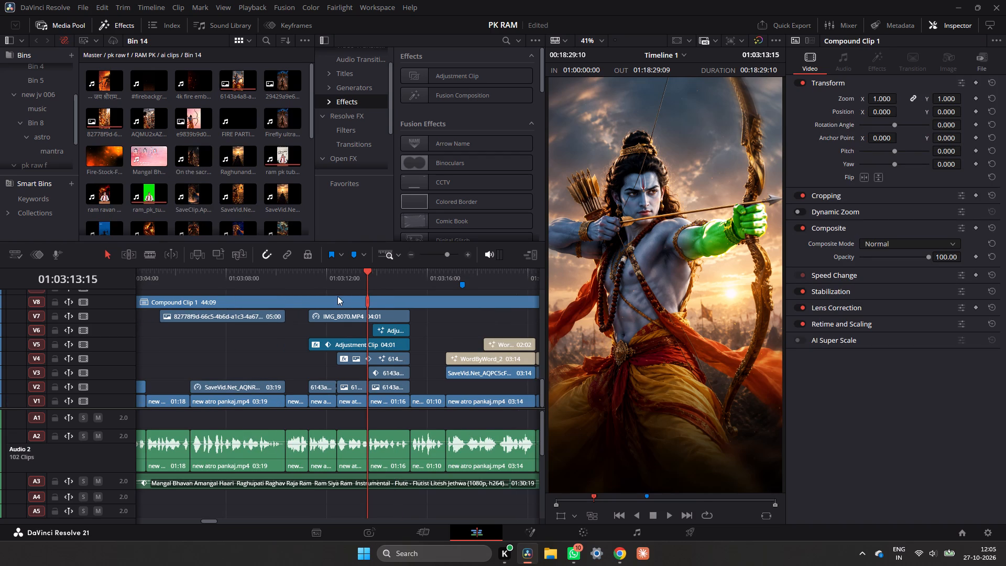
# Play back the timeline from about 01:03:11 to the SaveVid clip under the captions at about 01:03:17.
pyautogui.click(330, 291)
pyautogui.click(320, 283)
pyautogui.press('space')
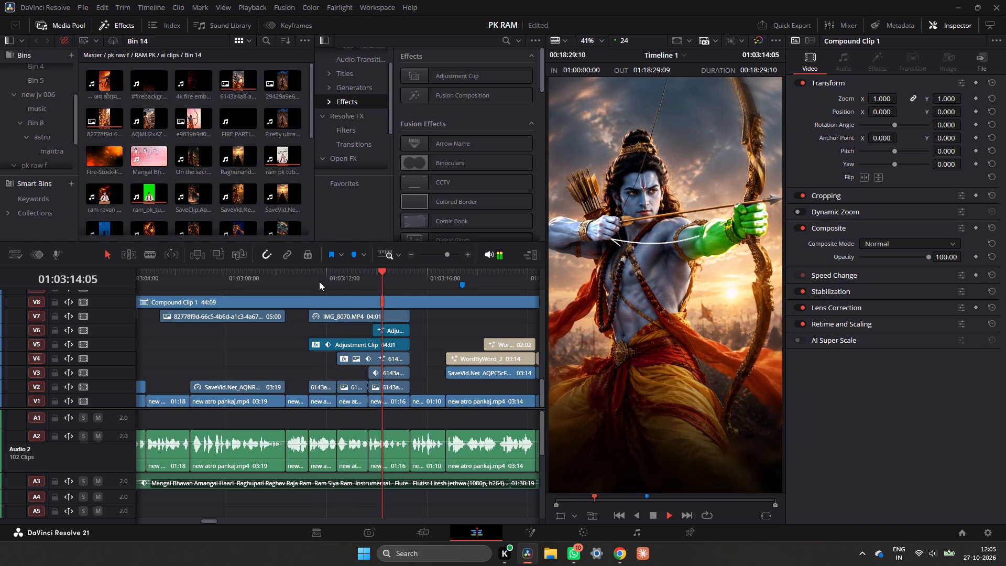
pyautogui.press('space')
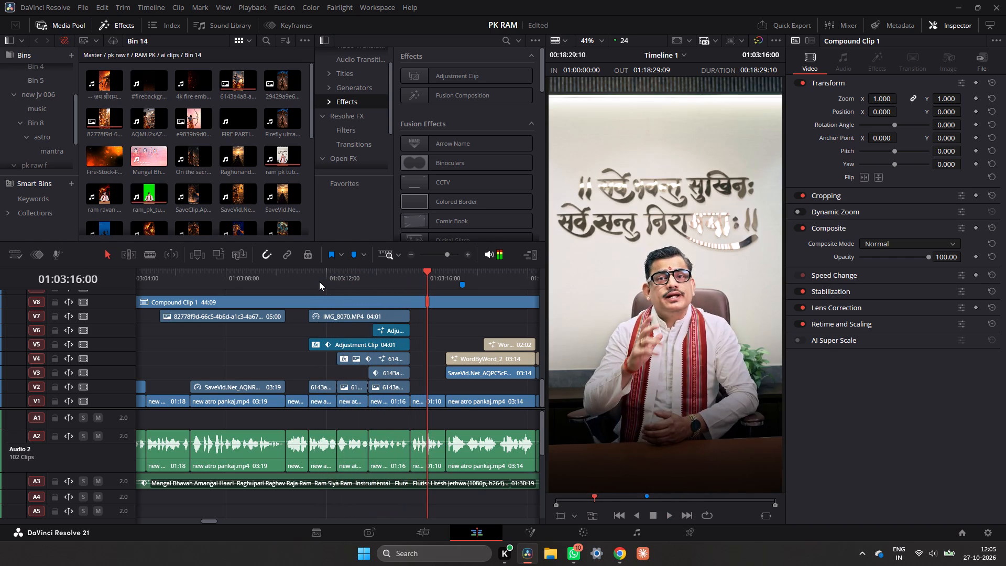
pyautogui.click(319, 281)
pyautogui.press('space')
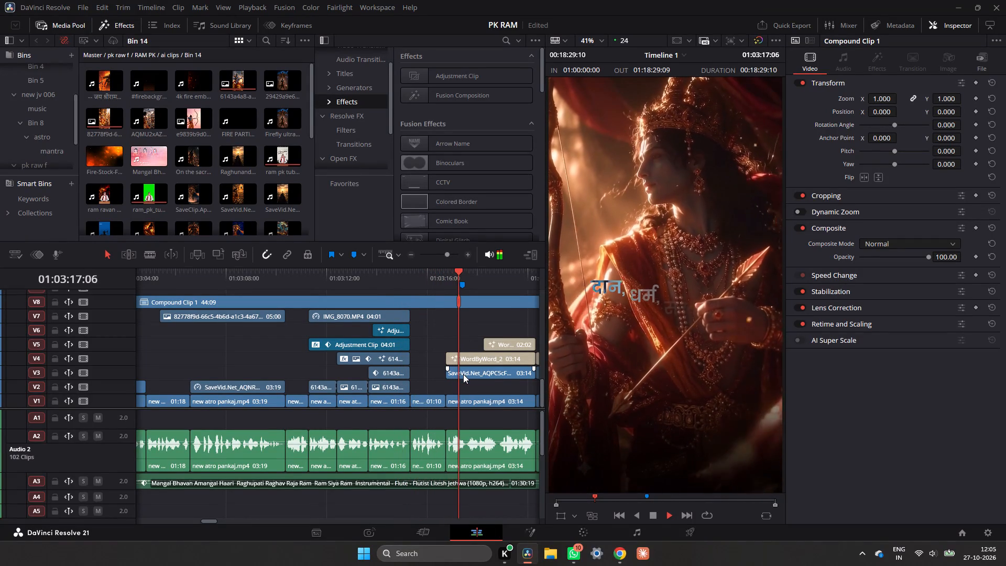
pyautogui.press('space')
# Disable the SaveVid clip on V3 beneath the captions and move it to V6 at about 01:03:05.
pyautogui.click(474, 377)
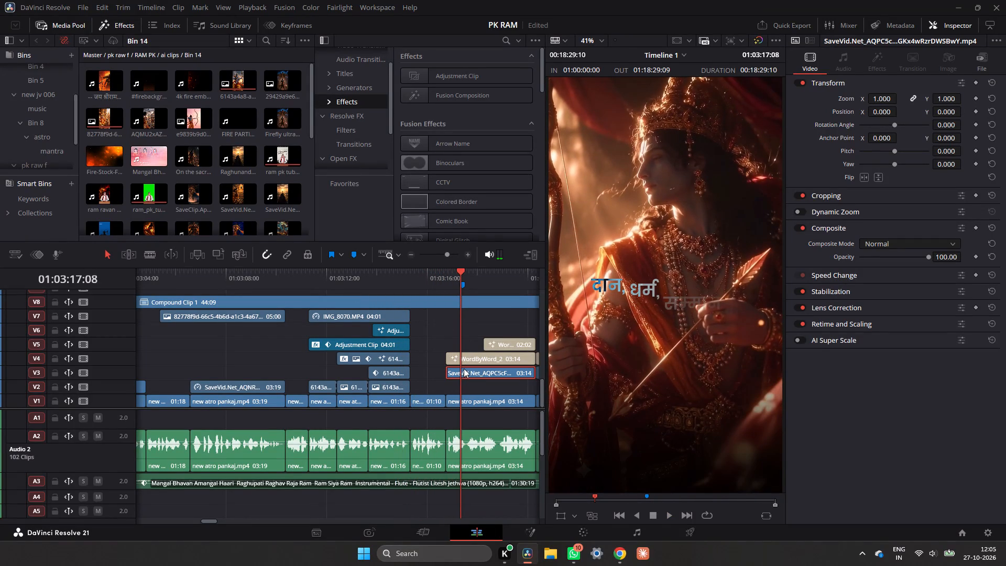
pyautogui.press('d')
pyautogui.moveTo(472, 376); pyautogui.dragTo(176, 336)
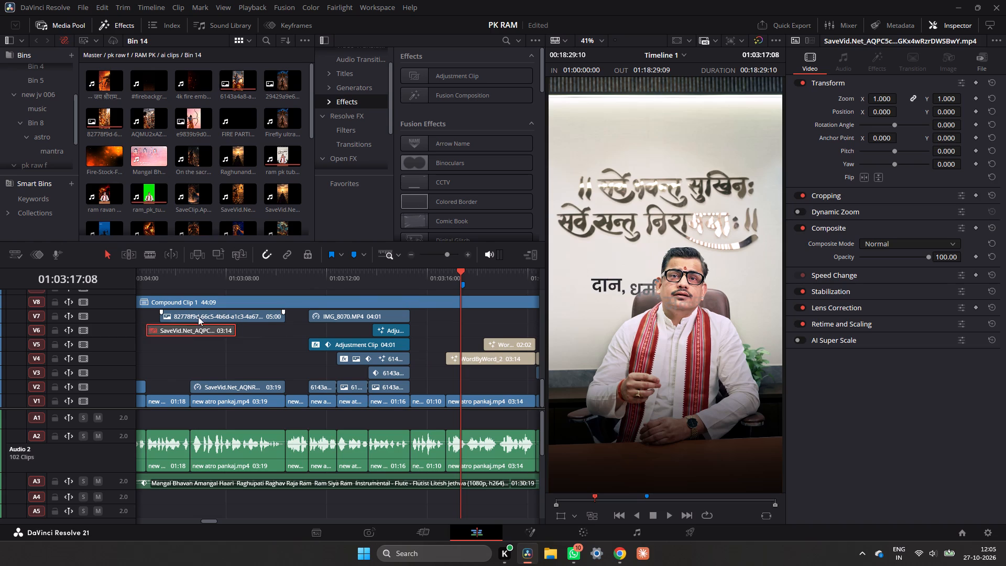
# Delete the 82778f9d image clip from V7.
pyautogui.click(202, 312)
pyautogui.press('BackSpace')
# Import all files from the Ram PK folder into Bin 14.
pyautogui.scroll(5, 224, 176)
pyautogui.scroll(-6, 225, 168)
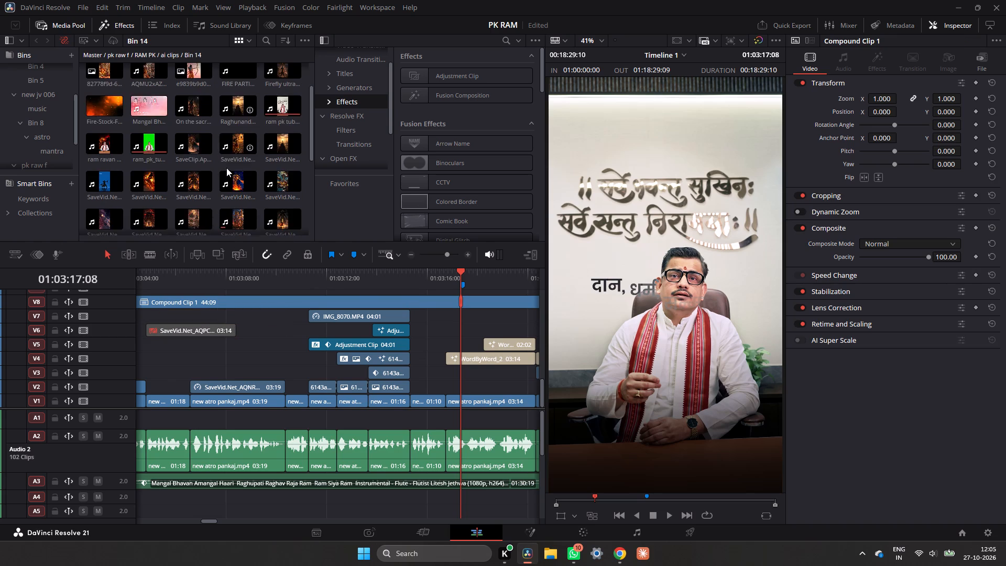
pyautogui.scroll(1, 299, 235)
pyautogui.scroll(-1, 299, 235)
pyautogui.scroll(2, 299, 235)
pyautogui.scroll(-1, 299, 235)
pyautogui.rightClick(301, 216)
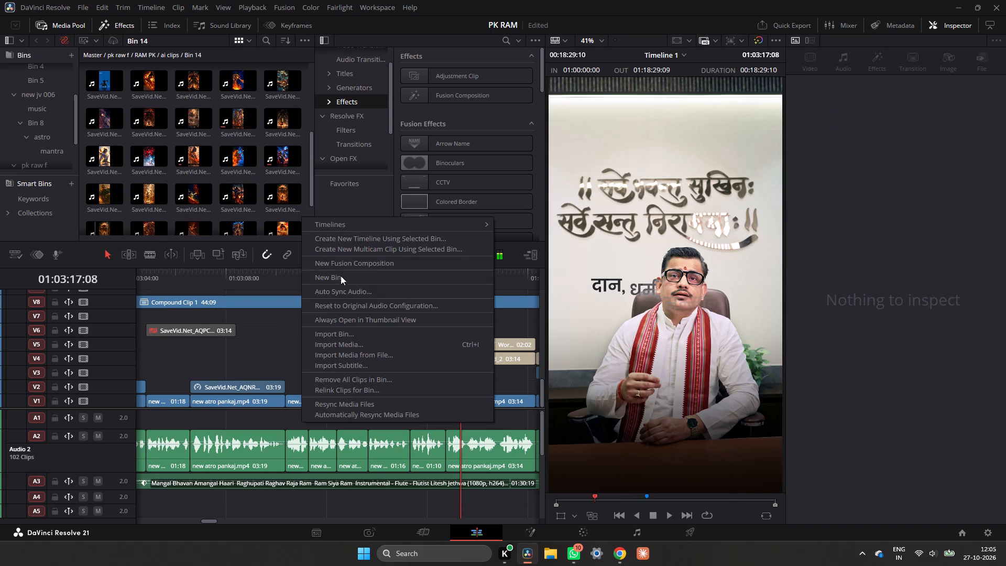
pyautogui.click(348, 340)
pyautogui.click(316, 212)
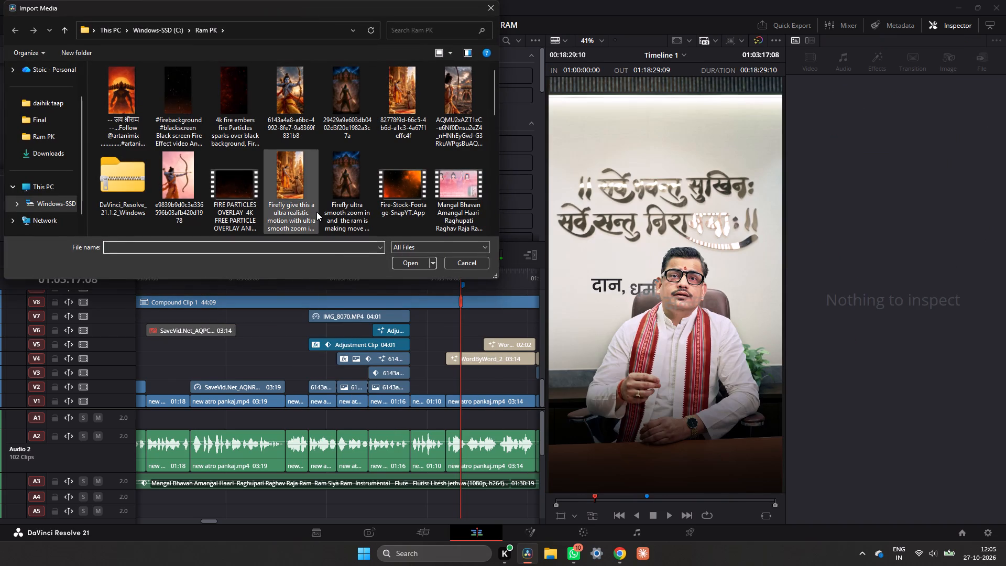
pyautogui.hotkey('ctrl', 'a')
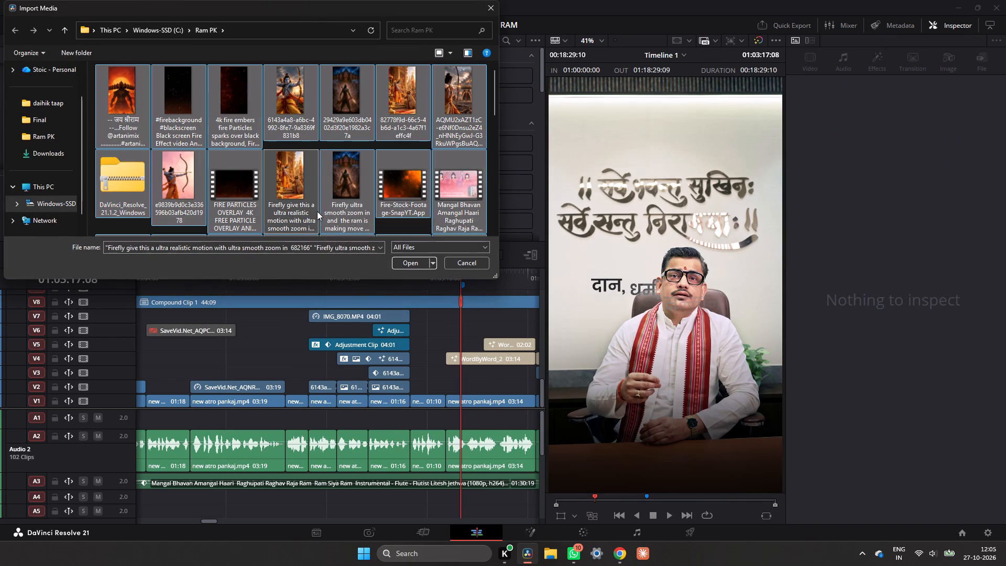
pyautogui.press('Return')
# Place the newly imported Firefly clip 682166 from Bin 14 on V7 at about 01:03:16:00.
pyautogui.scroll(-6, 281, 186)
pyautogui.scroll(9, 280, 186)
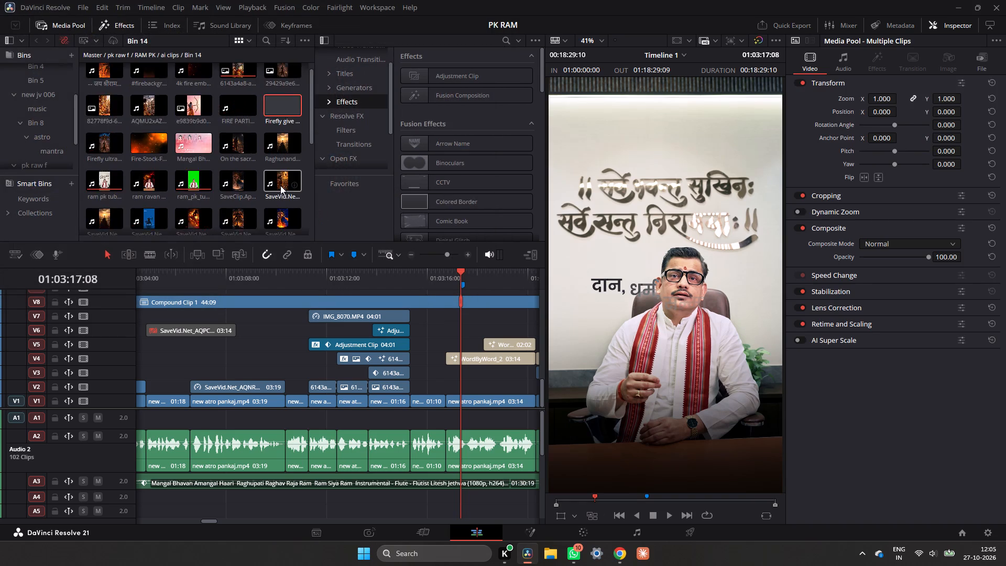
pyautogui.scroll(-15, 280, 186)
pyautogui.scroll(6, 106, 203)
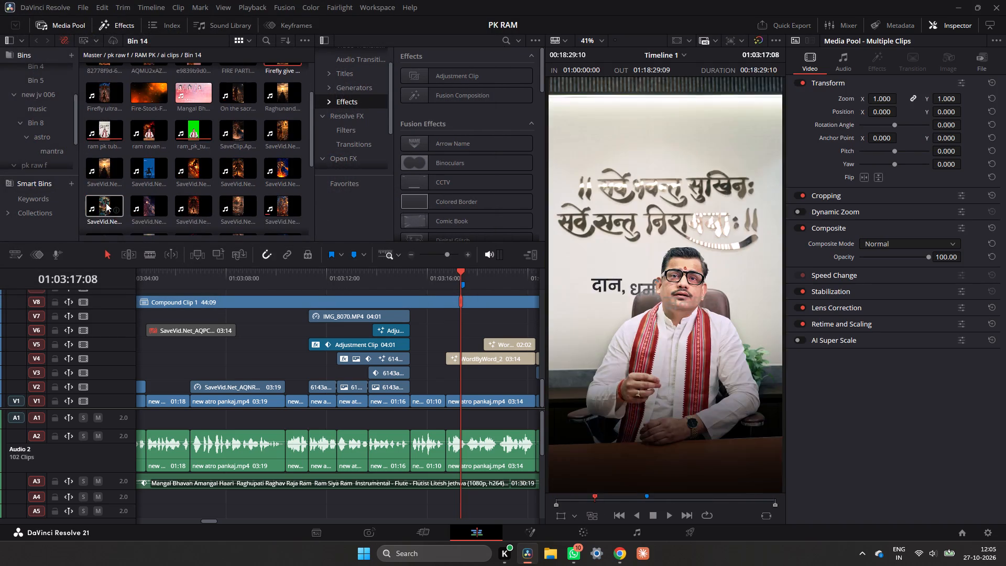
pyautogui.scroll(8, 263, 131)
pyautogui.click(311, 150)
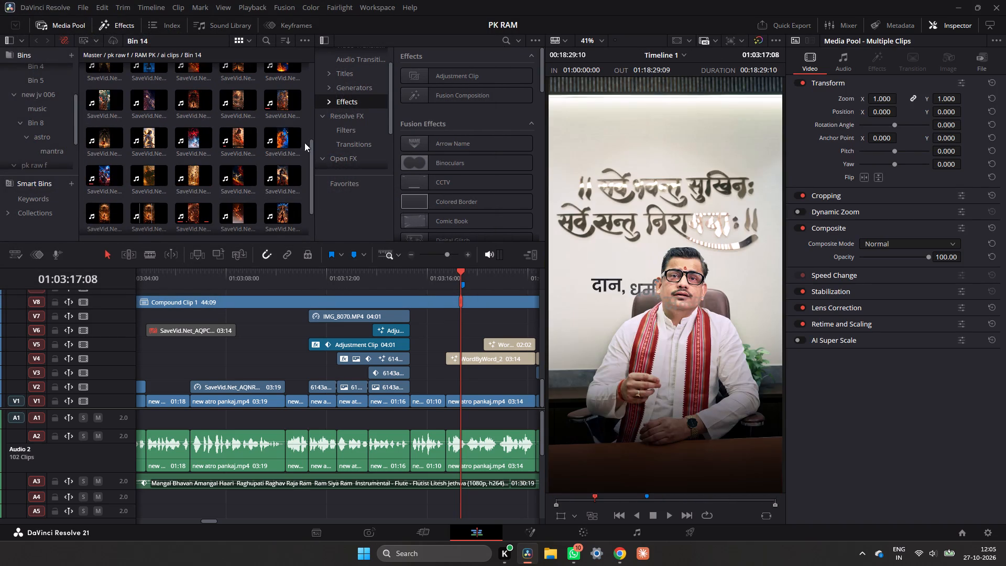
pyautogui.scroll(17, 298, 128)
pyautogui.click(276, 140)
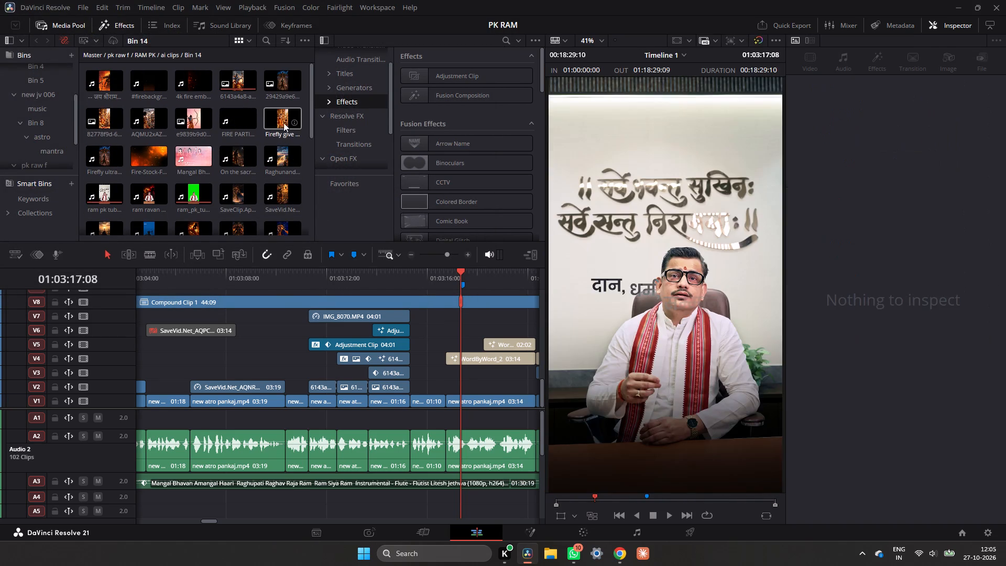
pyautogui.moveTo(284, 119); pyautogui.dragTo(171, 323)
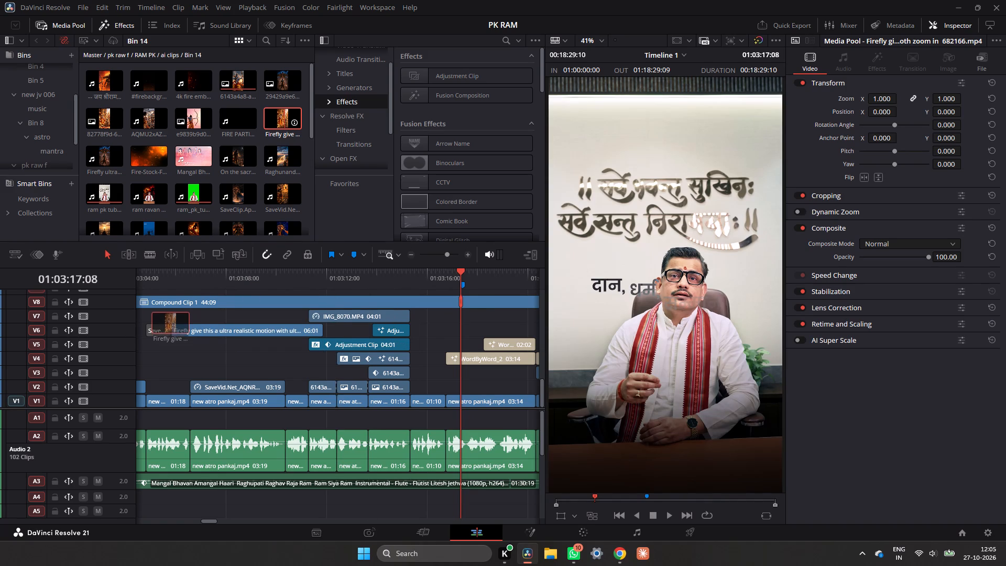
pyautogui.moveTo(171, 323); pyautogui.dragTo(417, 329)
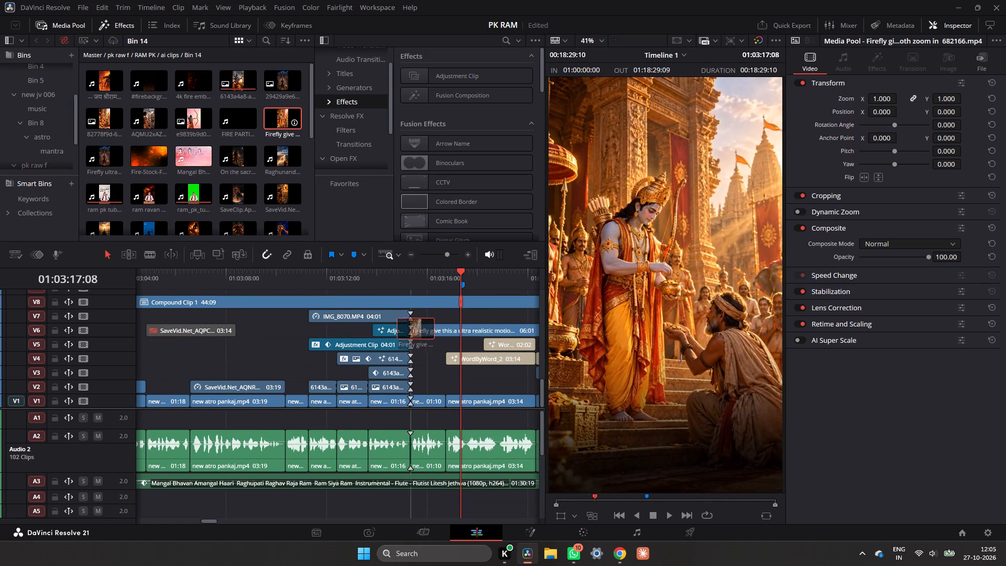
pyautogui.moveTo(417, 329); pyautogui.dragTo(429, 315)
# Trim the Firefly clip to 02:20 and move it to V3, aligned with the start of the WordByWord_2 caption at about 01:03:16:17.
pyautogui.keyDown('ctrl'); pyautogui.scroll(-3, 429, 314); pyautogui.keyUp('ctrl')
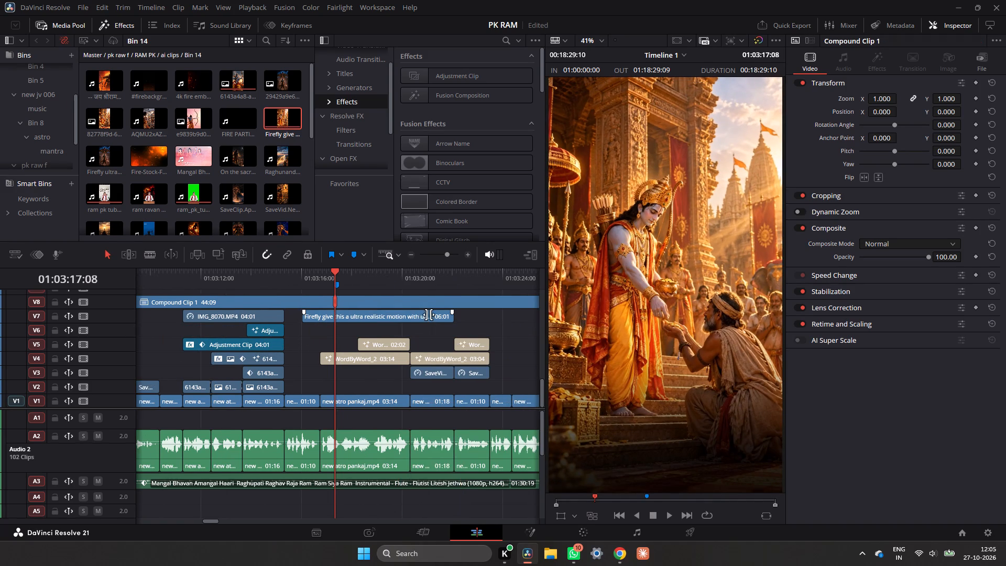
pyautogui.moveTo(451, 320); pyautogui.dragTo(370, 324)
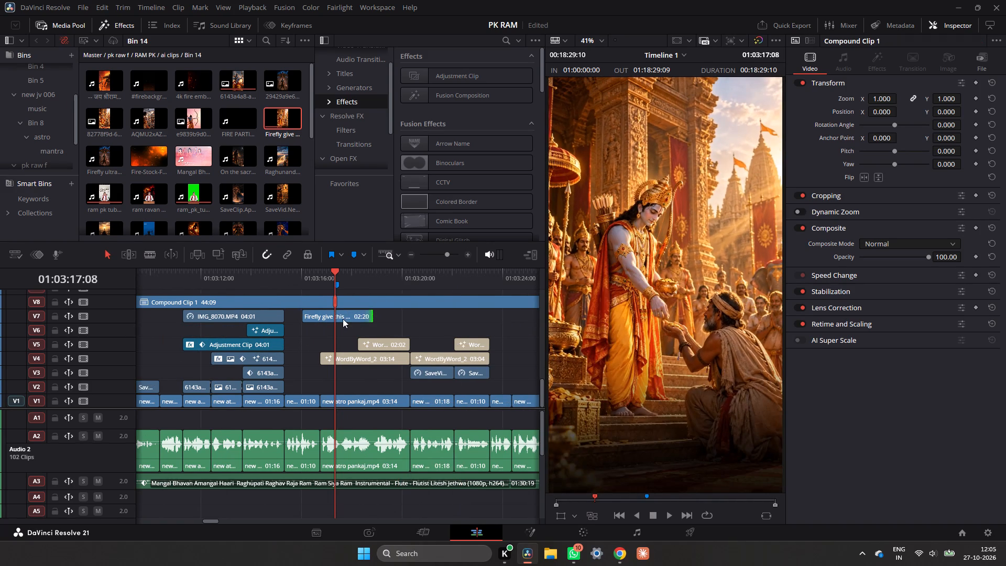
pyautogui.moveTo(342, 317); pyautogui.dragTo(369, 370)
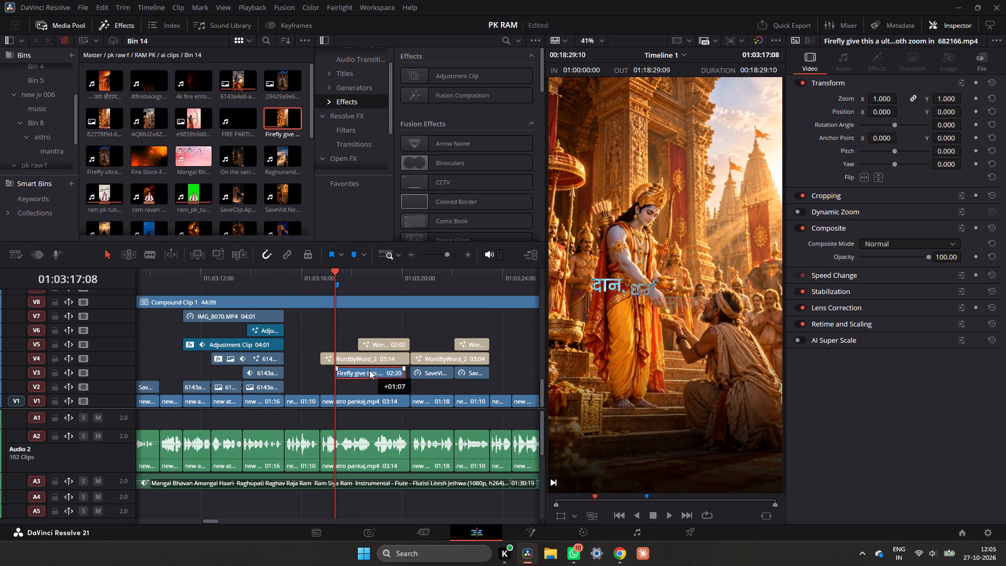
pyautogui.moveTo(369, 370); pyautogui.dragTo(360, 372)
# Extend the end of the Firefly clip on V3 to 03:14, meeting the start of the following SaveVid clip.
pyautogui.click(317, 272)
pyautogui.press('space')
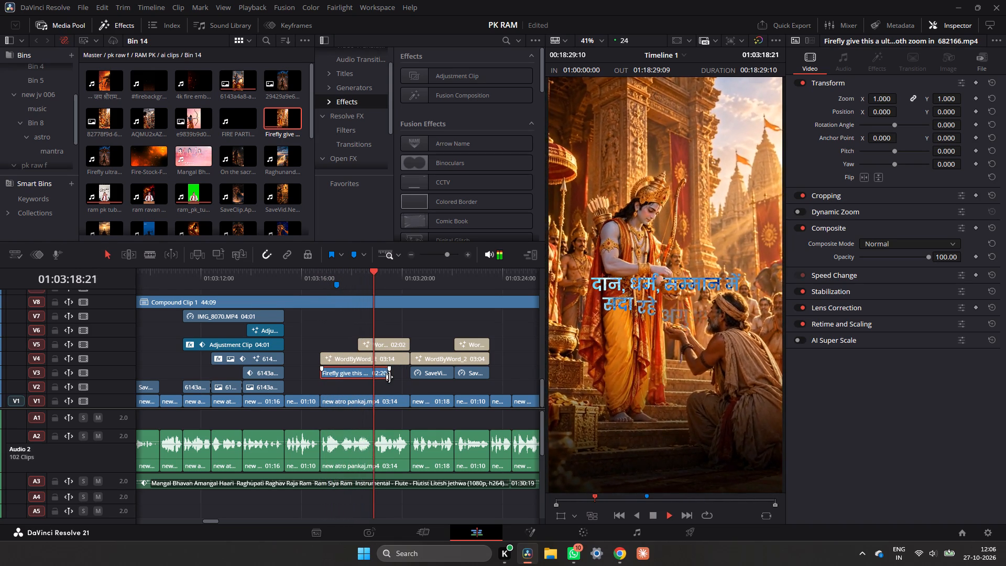
pyautogui.press('space')
pyautogui.moveTo(390, 377); pyautogui.dragTo(399, 376)
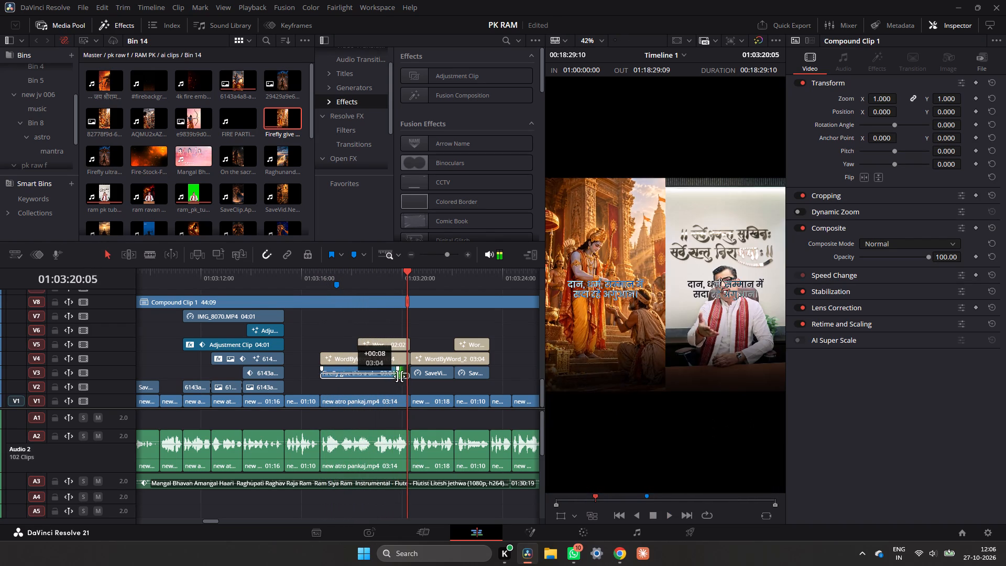
pyautogui.moveTo(399, 376); pyautogui.dragTo(403, 376)
pyautogui.click(373, 273)
pyautogui.press('space')
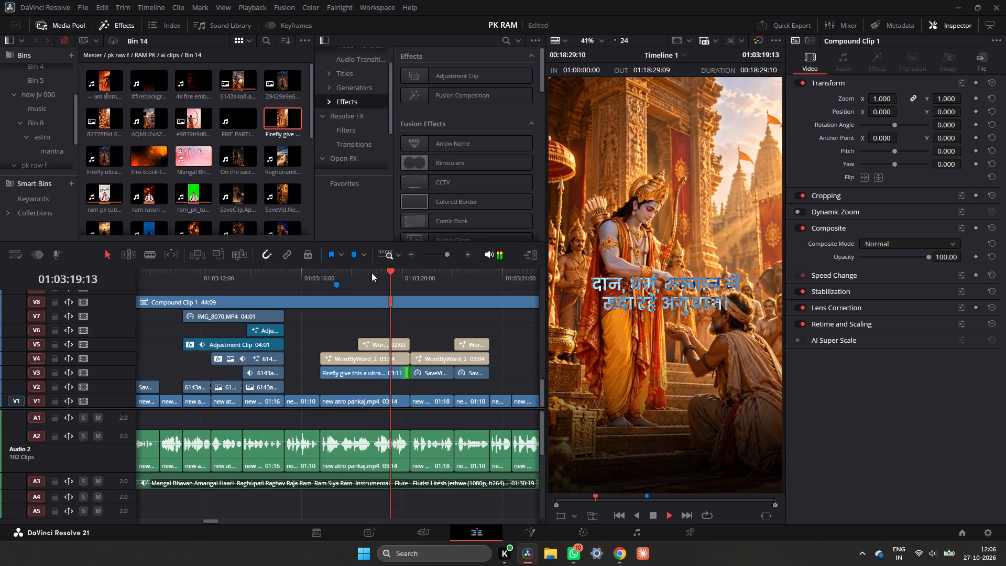
pyautogui.click(371, 273)
pyautogui.press('space')
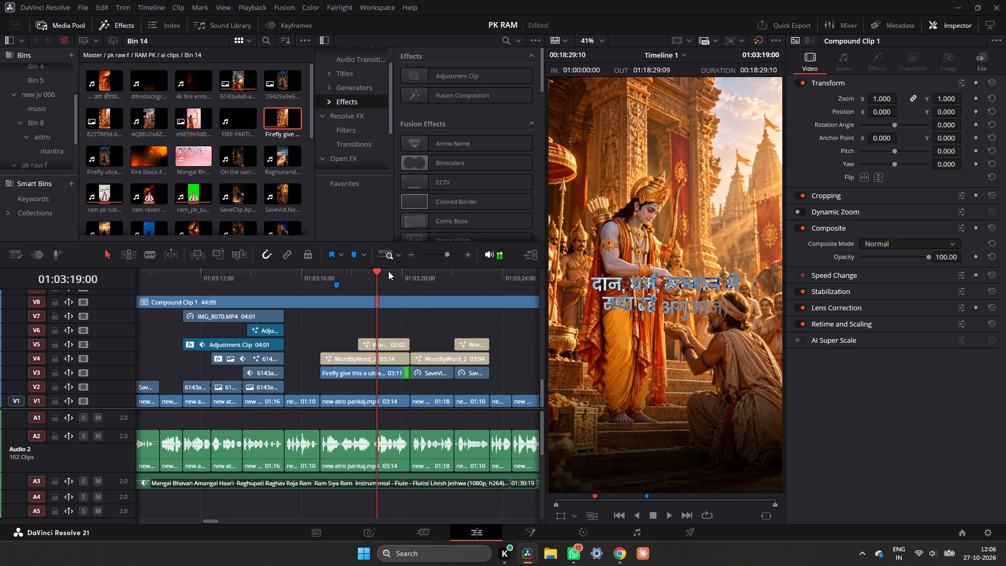
pyautogui.click(468, 250)
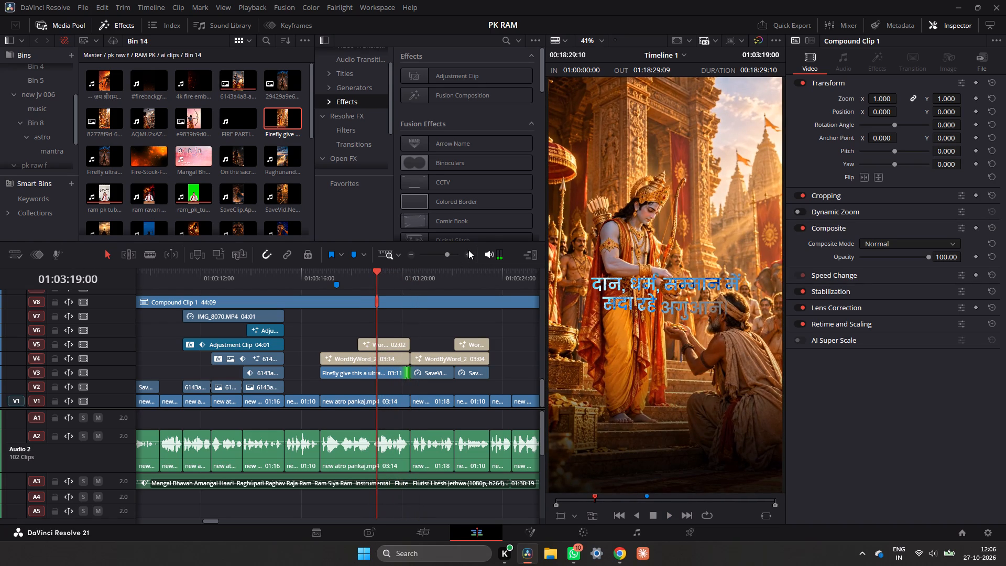
pyautogui.doubleClick(469, 252)
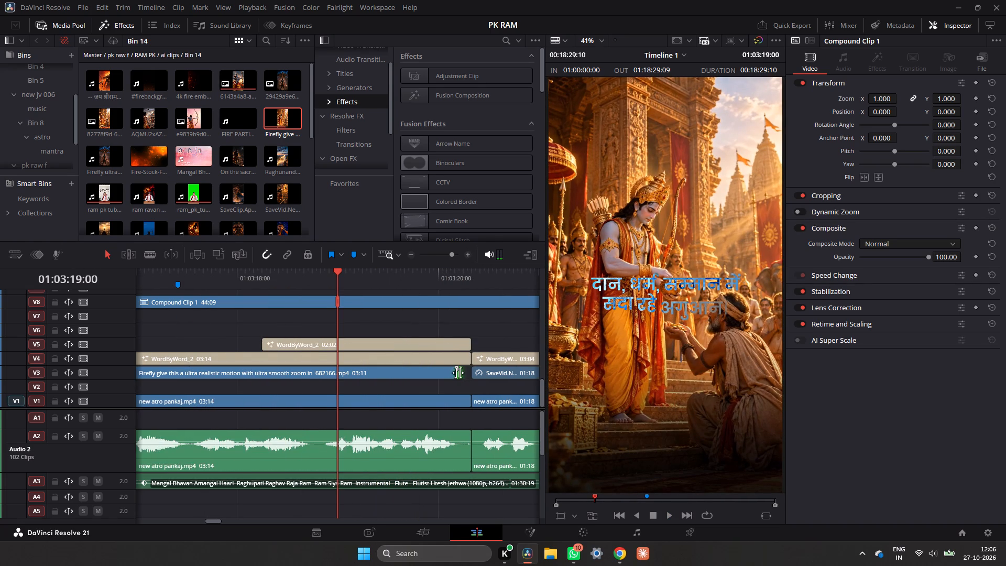
pyautogui.moveTo(458, 375); pyautogui.dragTo(467, 376)
# Play back the Firefly shot under the captions from about 01:03:16:18 into the SaveVid clips that follow.
pyautogui.press('space')
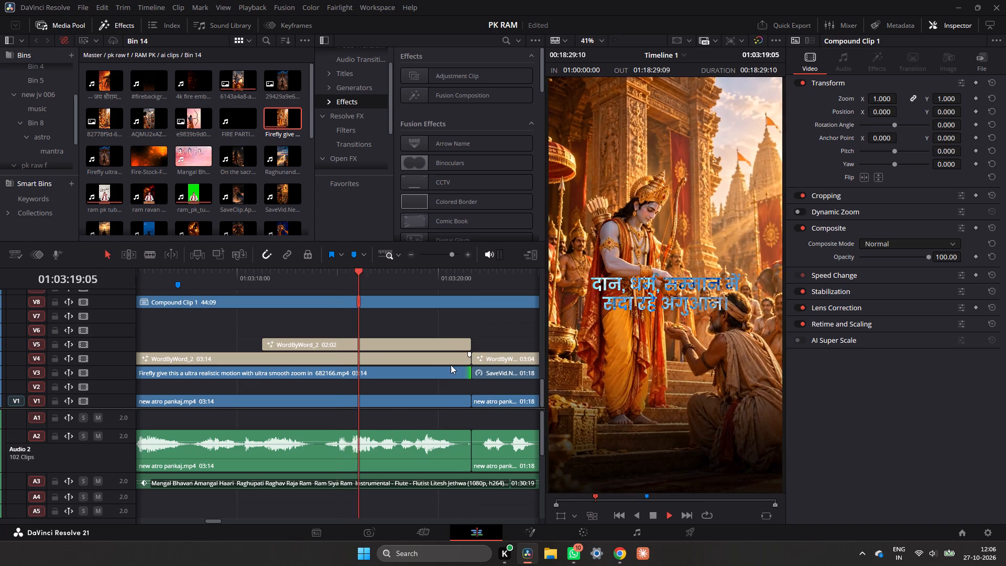
pyautogui.press('space')
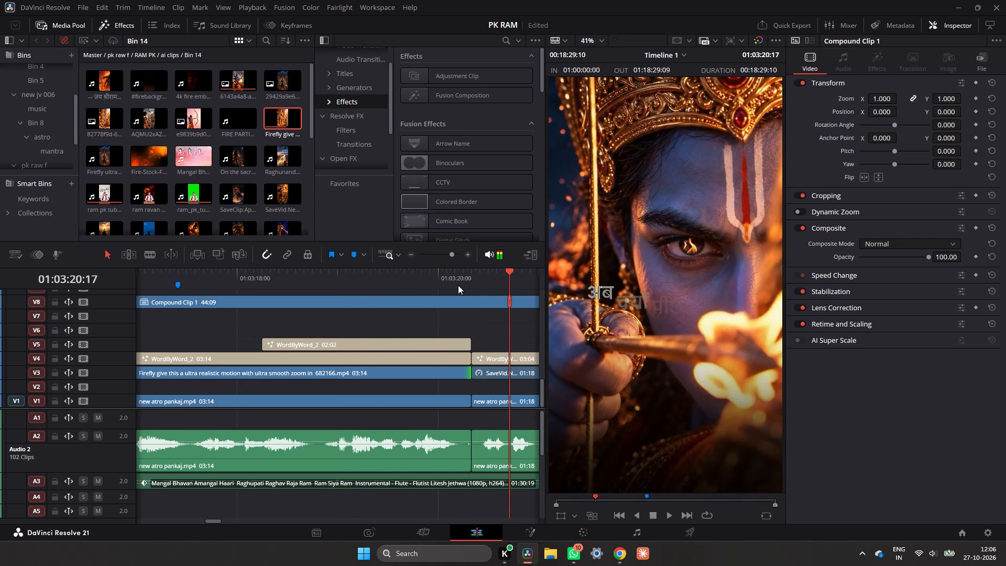
pyautogui.doubleClick(414, 255)
pyautogui.click(297, 271)
pyautogui.press('space')
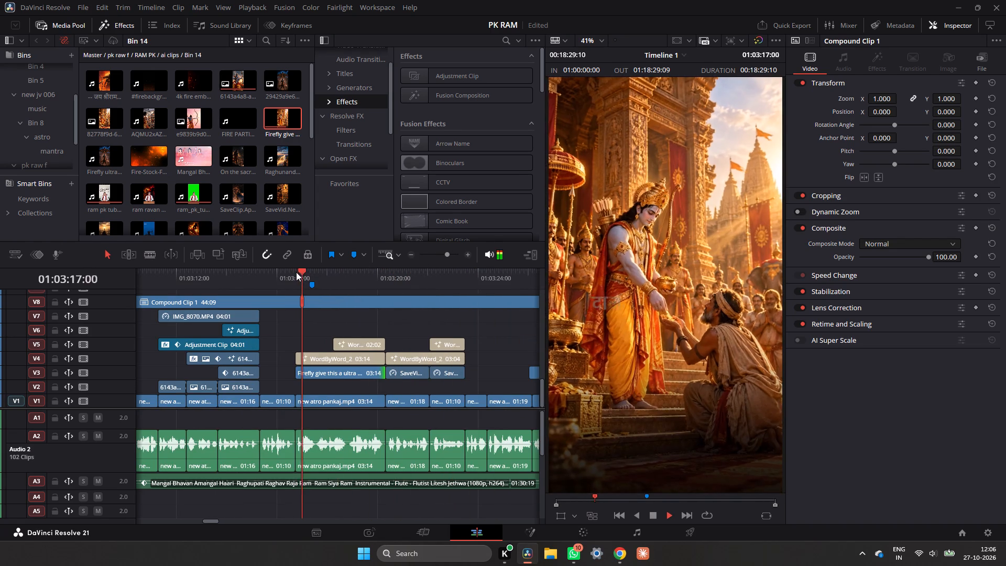
pyautogui.press('space')
pyautogui.click(298, 268)
pyautogui.click(295, 270)
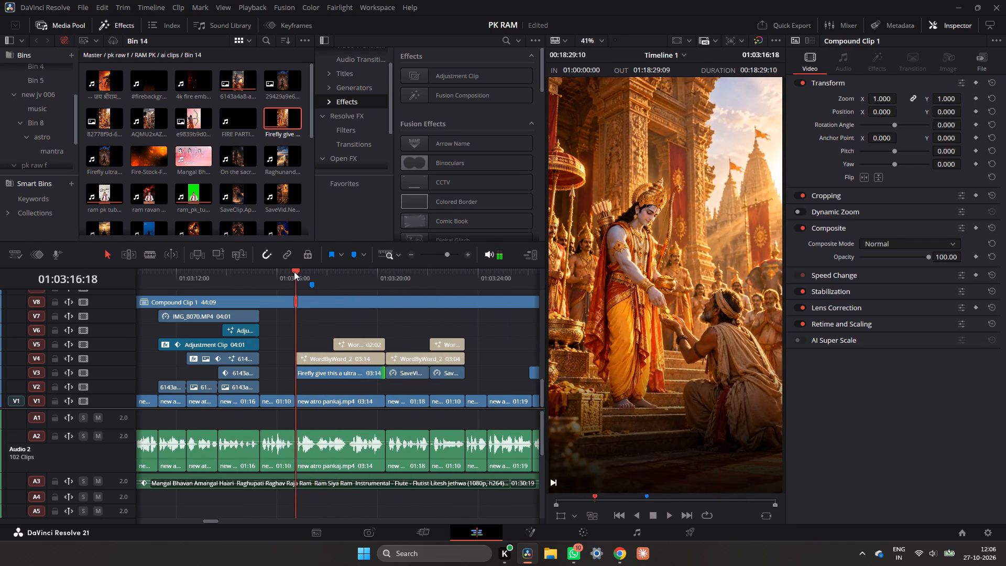
pyautogui.press('space')
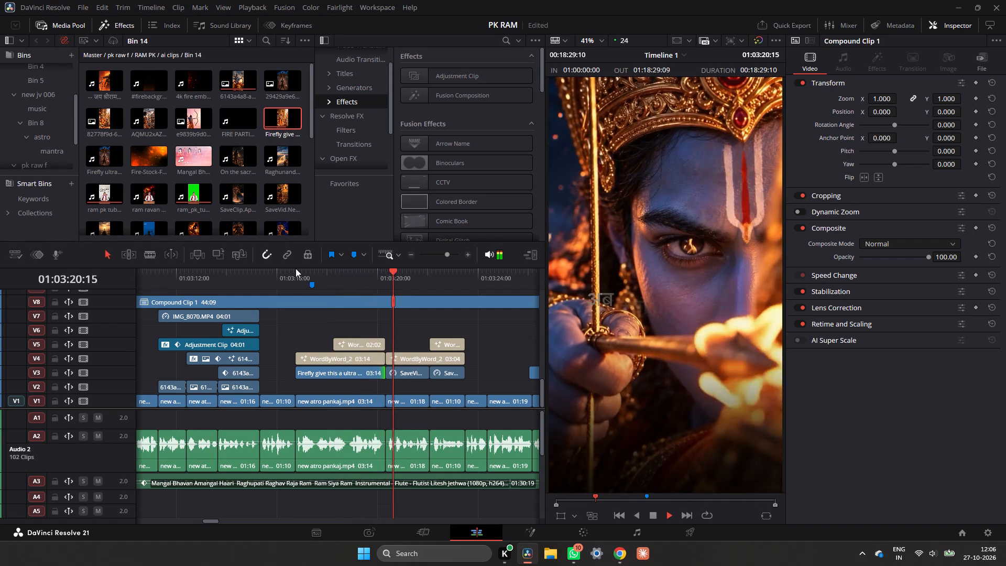
pyautogui.moveTo(293, 268); pyautogui.dragTo(270, 270)
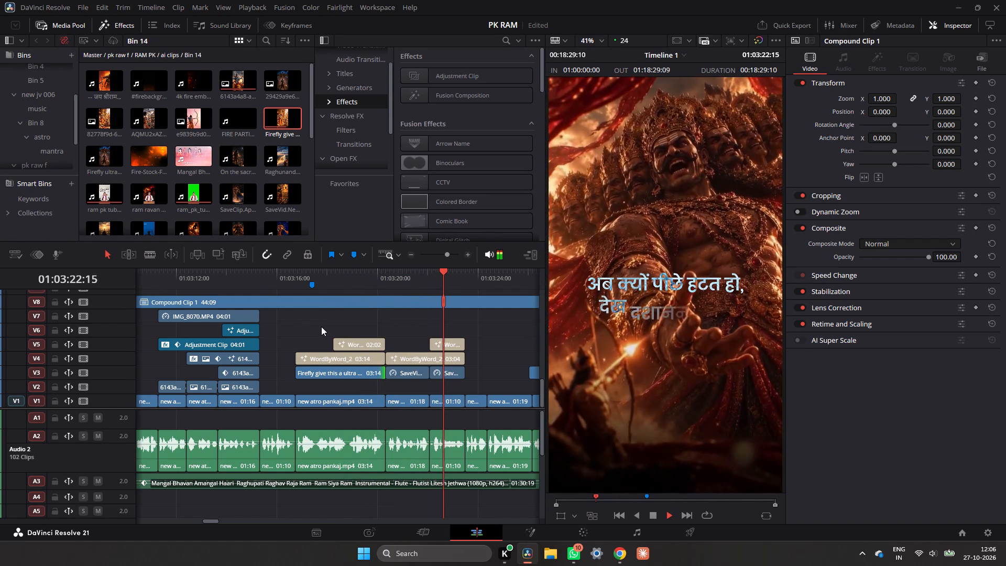
# Replay the two captioned SaveVid clips on V3 between about 01:03:20 and 01:03:24 to check their timing.
pyautogui.press('space')
pyautogui.click(435, 278)
pyautogui.press('space')
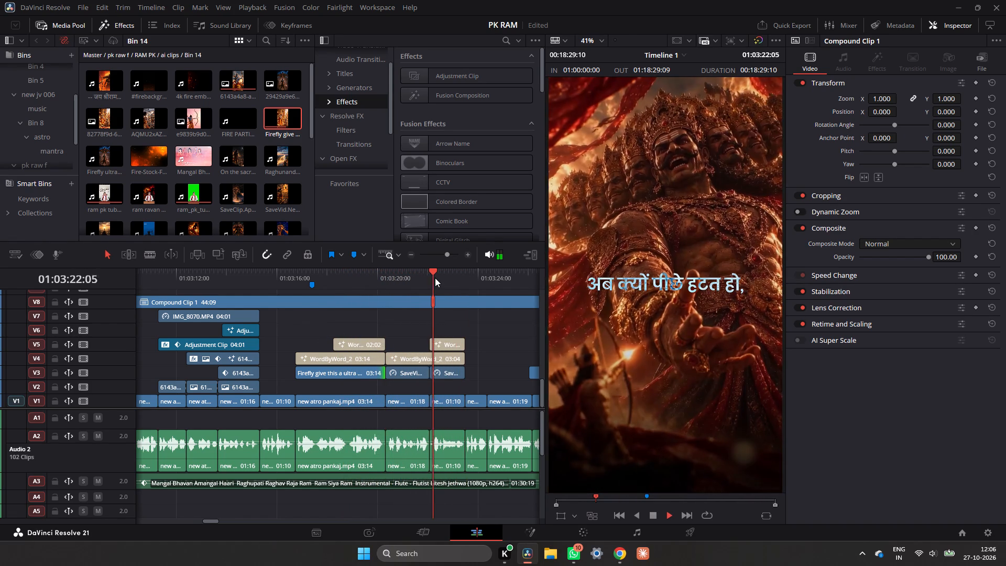
pyautogui.click(435, 277)
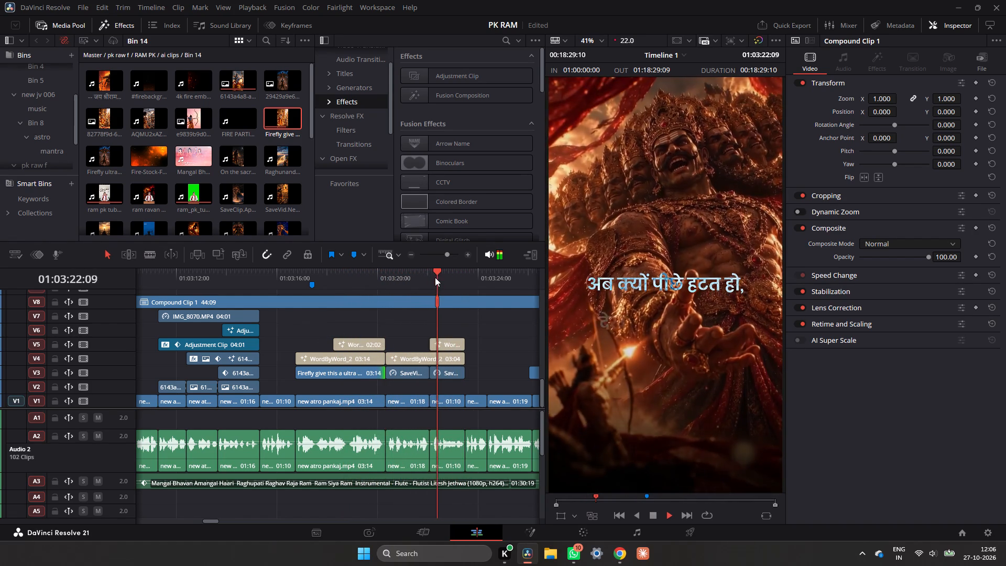
pyautogui.click(435, 277)
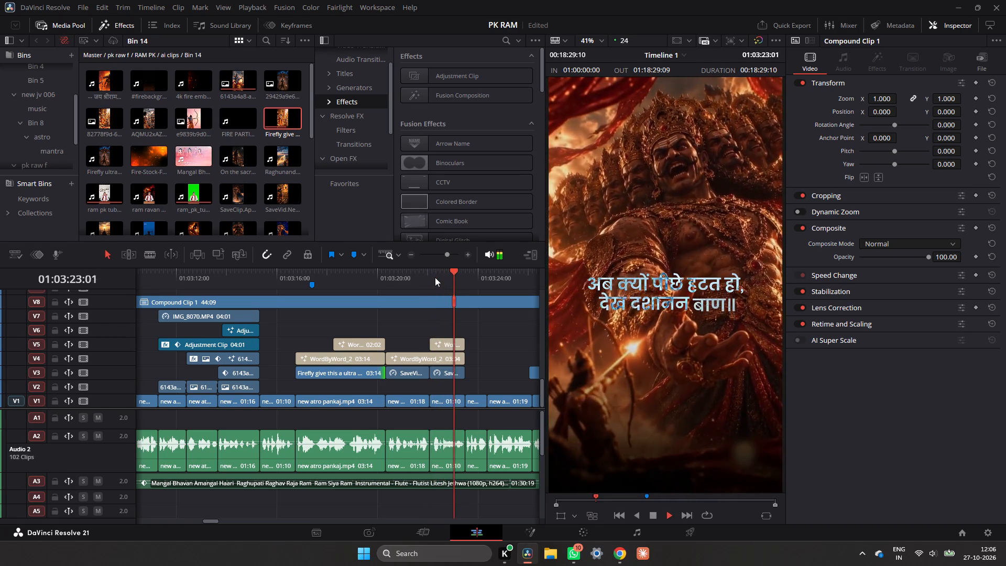
pyautogui.press('space')
pyautogui.click(435, 277)
pyautogui.press('space')
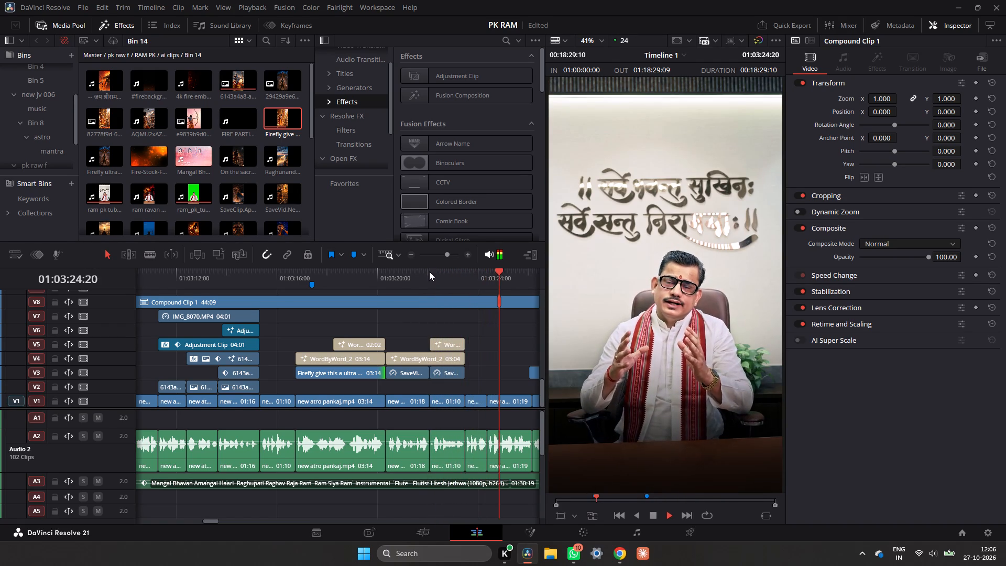
pyautogui.click(422, 276)
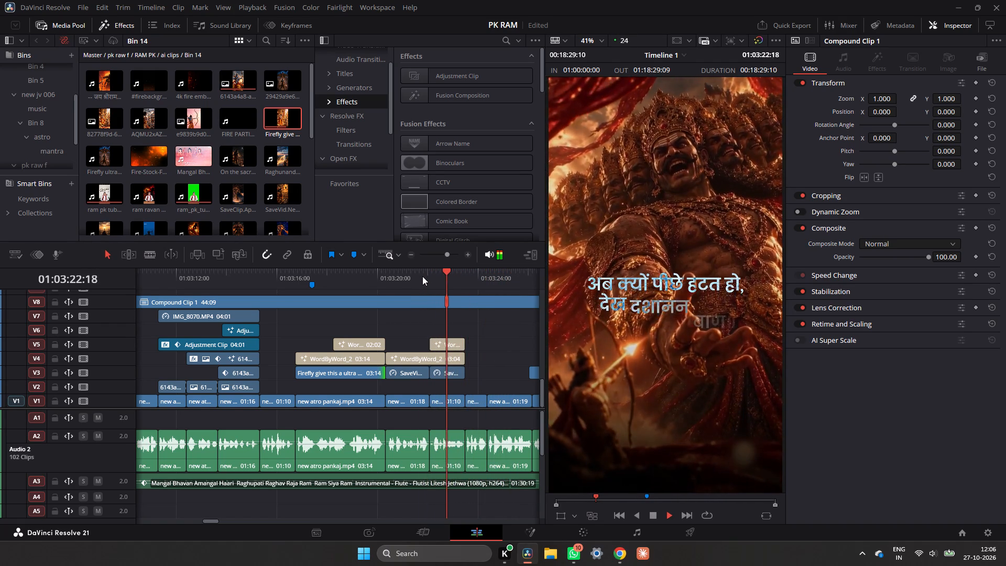
pyautogui.click(393, 283)
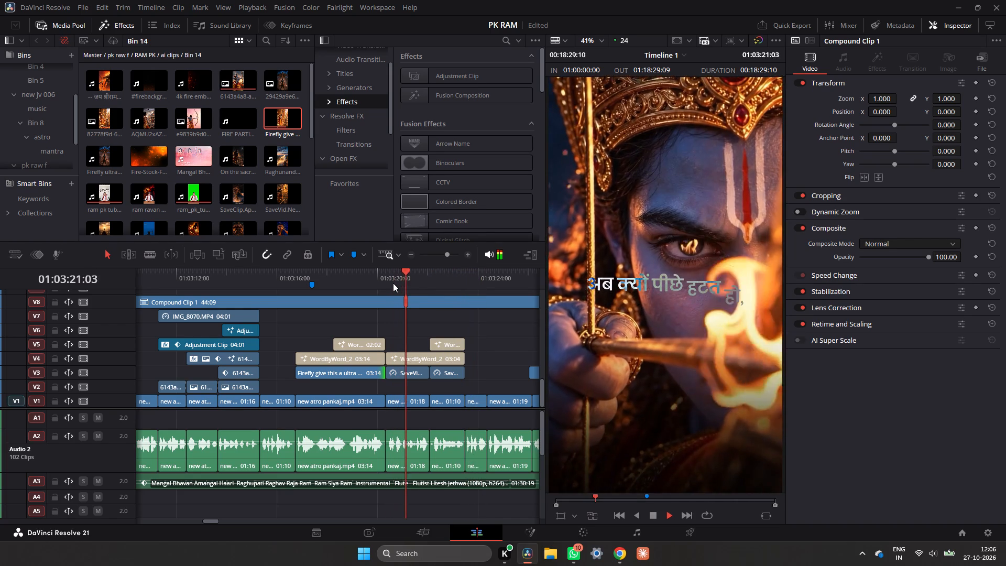
pyautogui.press('space')
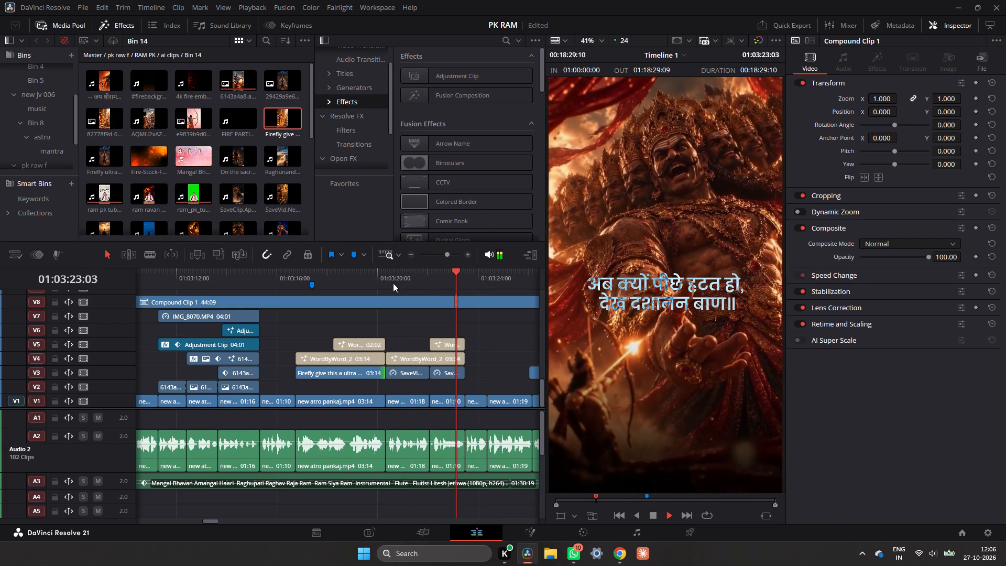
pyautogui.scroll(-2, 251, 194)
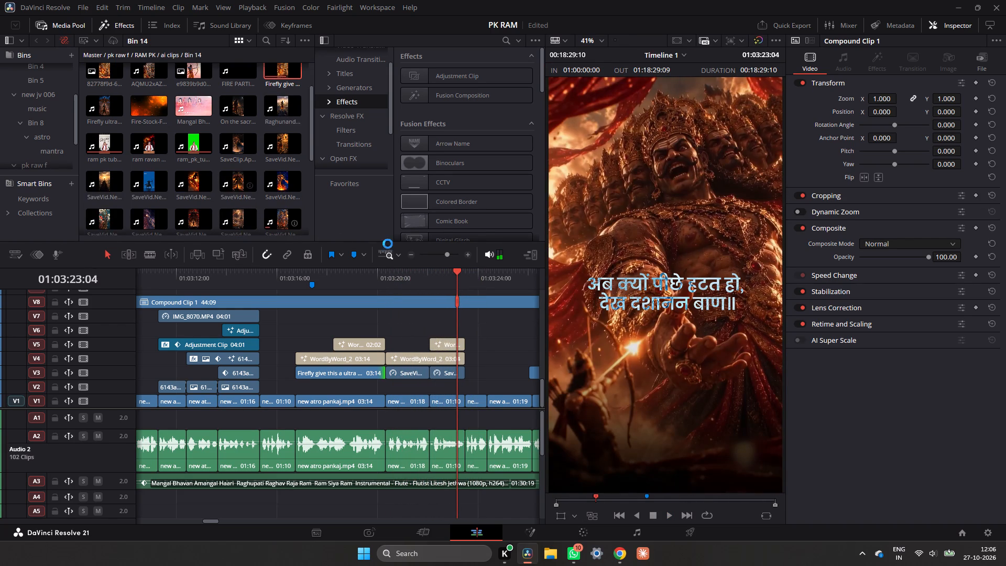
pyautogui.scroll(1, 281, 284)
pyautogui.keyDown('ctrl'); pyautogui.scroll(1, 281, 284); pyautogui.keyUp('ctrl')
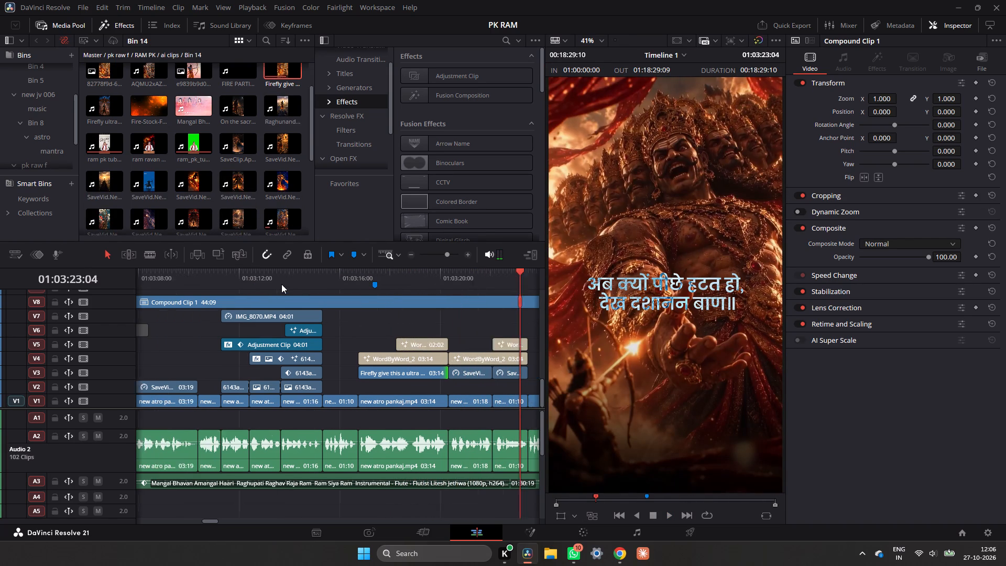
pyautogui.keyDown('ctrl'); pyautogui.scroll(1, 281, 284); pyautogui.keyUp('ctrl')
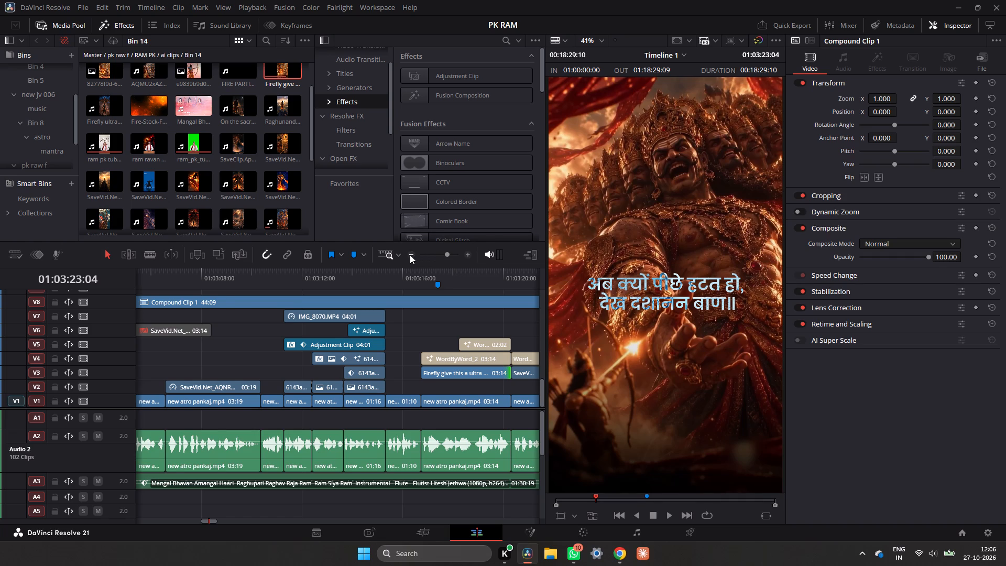
# Move the disabled SaveVid.Net_AQPC clip from V6 to V5, starting at about 01:02:58:12 after the ram pk tube clip, and enable it.
pyautogui.click(408, 255)
pyautogui.scroll(3, 263, 291)
pyautogui.scroll(-3, 263, 291)
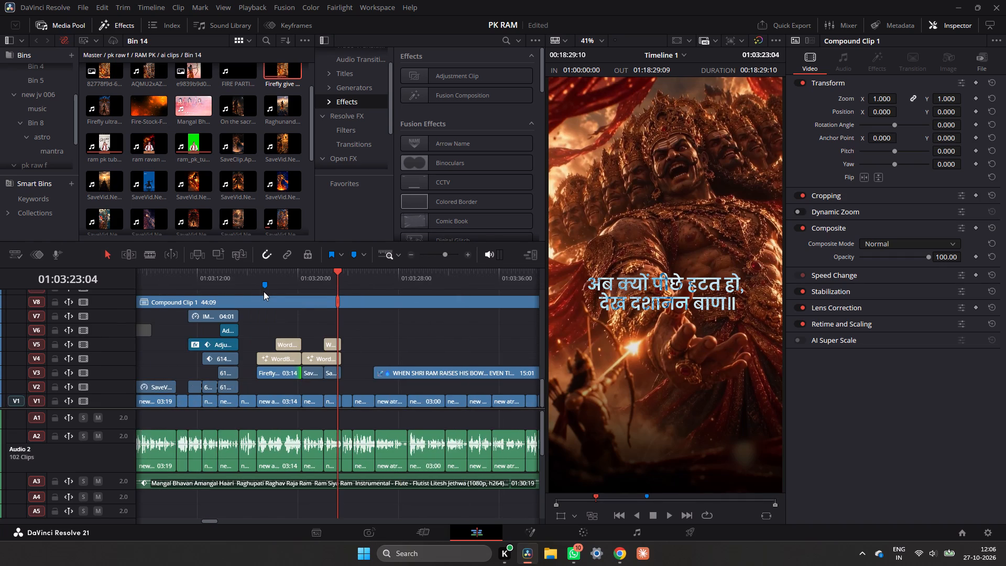
pyautogui.keyDown('ctrl'); pyautogui.scroll(3, 264, 291); pyautogui.keyUp('ctrl')
pyautogui.click(212, 281)
pyautogui.press('space')
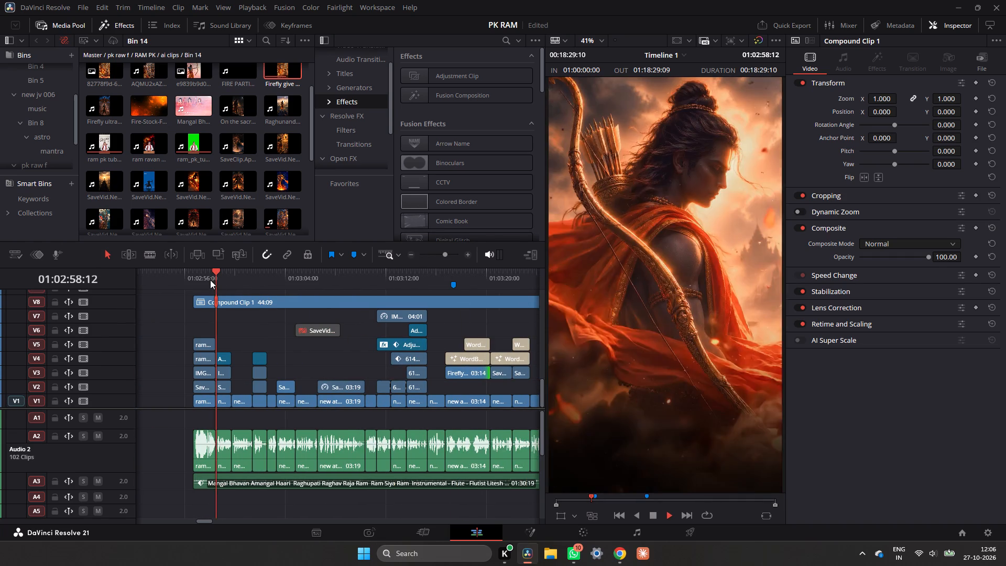
pyautogui.press('space')
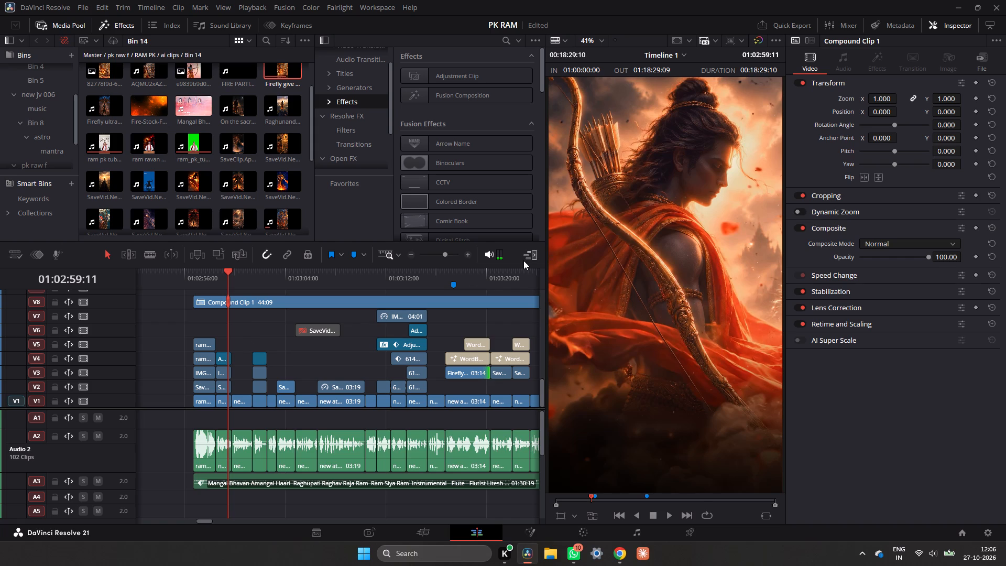
pyautogui.click(467, 256)
pyautogui.moveTo(446, 325); pyautogui.dragTo(334, 328)
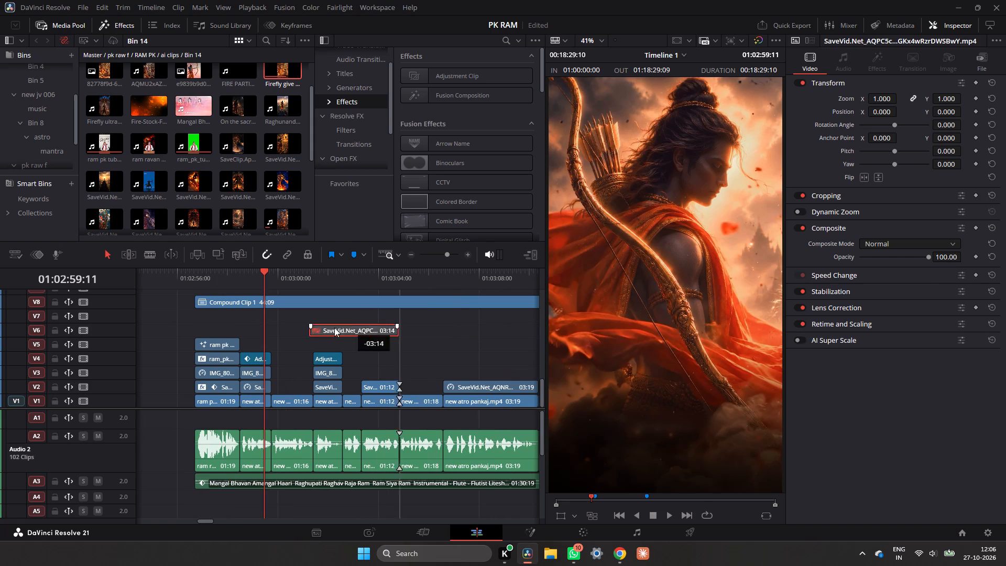
pyautogui.moveTo(334, 328); pyautogui.dragTo(289, 341)
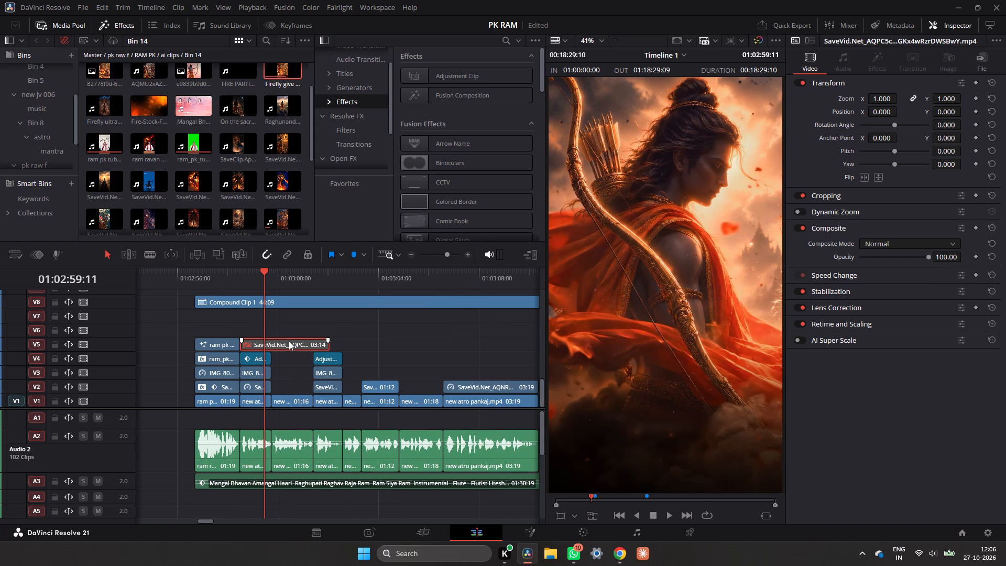
pyautogui.press('d')
# Play back and scrub the SaveVid.Net_AQPC shot on V5, from about 01:02:58 through the following clips to about 01:03:05.
pyautogui.click(244, 275)
pyautogui.press('space')
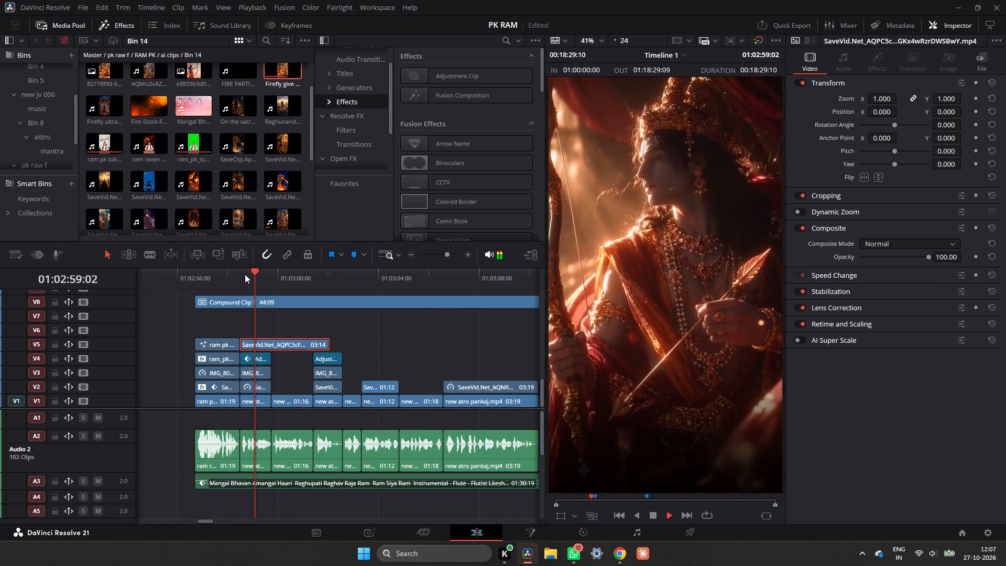
pyautogui.press('space')
pyautogui.press('space')
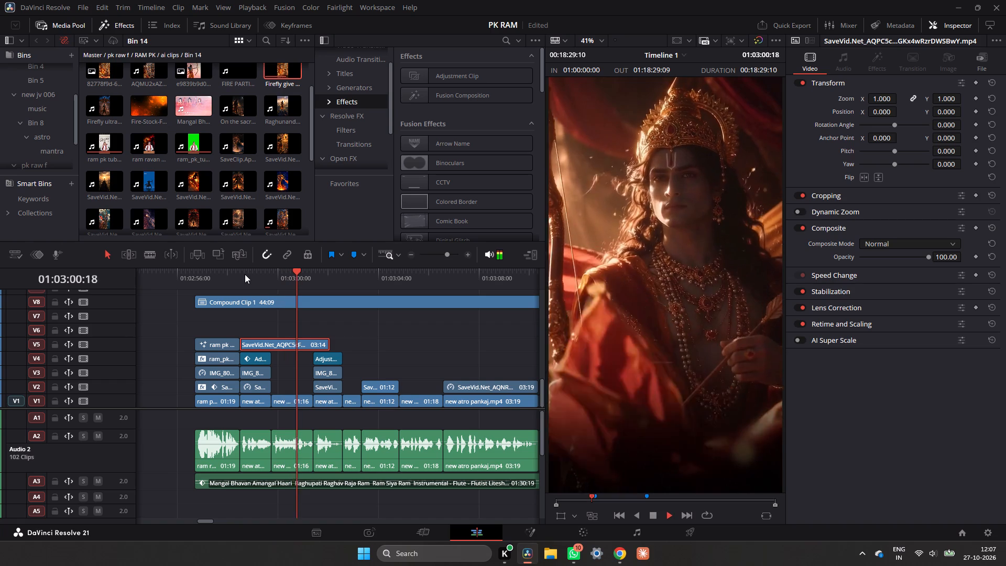
pyautogui.press('space')
pyautogui.click(268, 279)
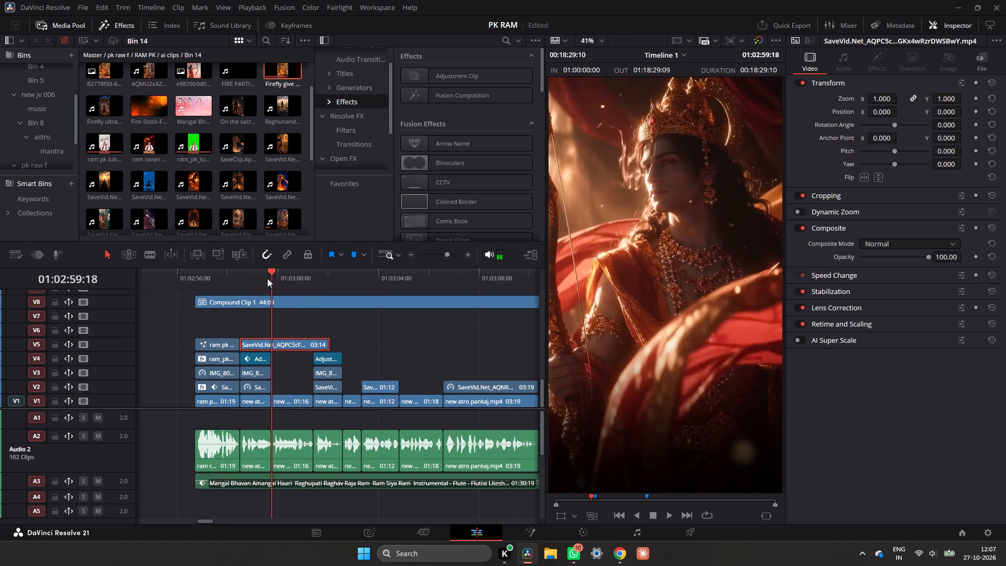
pyautogui.moveTo(268, 278); pyautogui.dragTo(255, 278)
pyautogui.moveTo(256, 278); pyautogui.dragTo(288, 285)
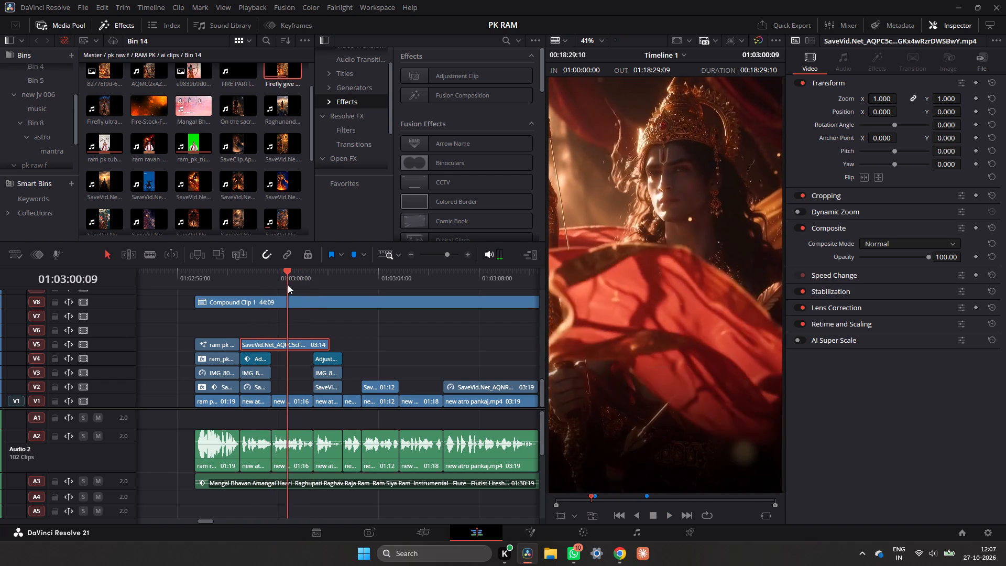
pyautogui.moveTo(288, 285); pyautogui.dragTo(270, 290)
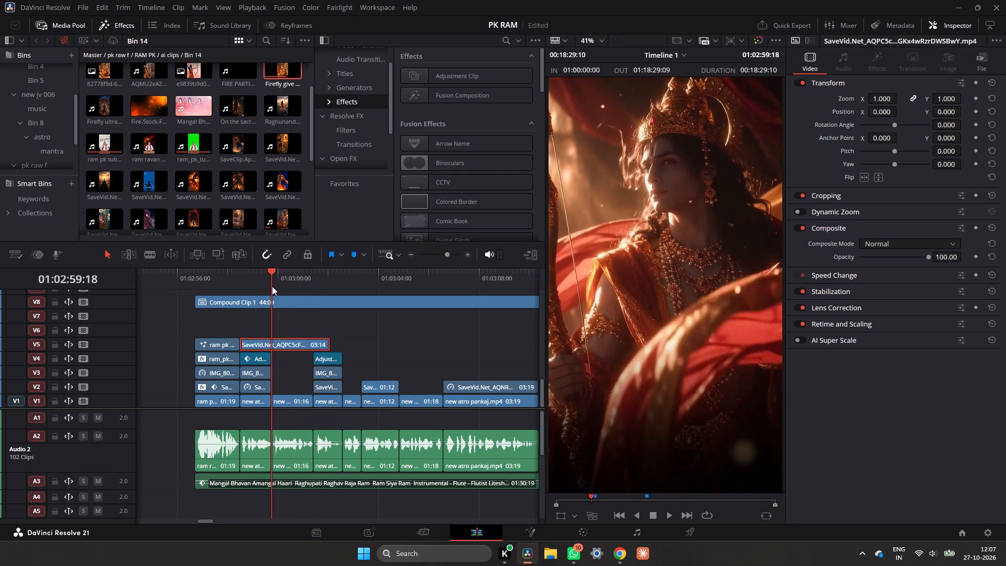
pyautogui.moveTo(272, 280); pyautogui.dragTo(274, 289)
pyautogui.moveTo(274, 289); pyautogui.dragTo(272, 289)
pyautogui.moveTo(267, 281); pyautogui.dragTo(248, 288)
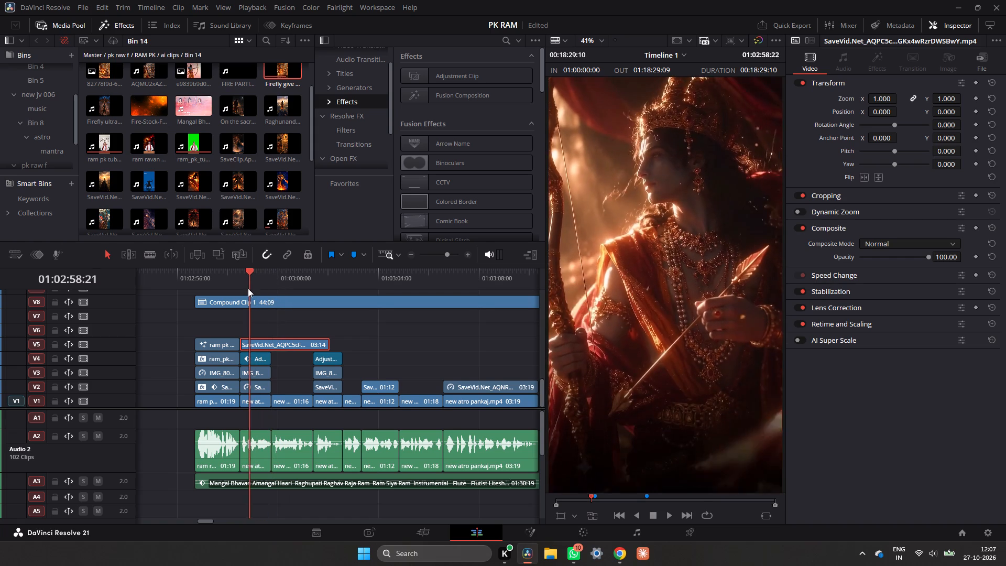
pyautogui.moveTo(248, 288); pyautogui.dragTo(246, 289)
pyautogui.press('space')
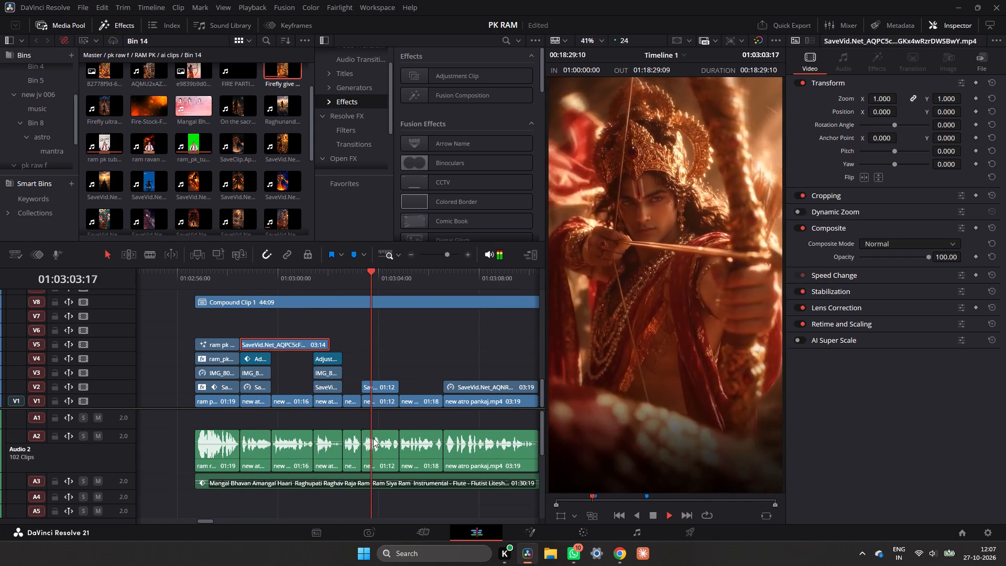
pyautogui.press('space')
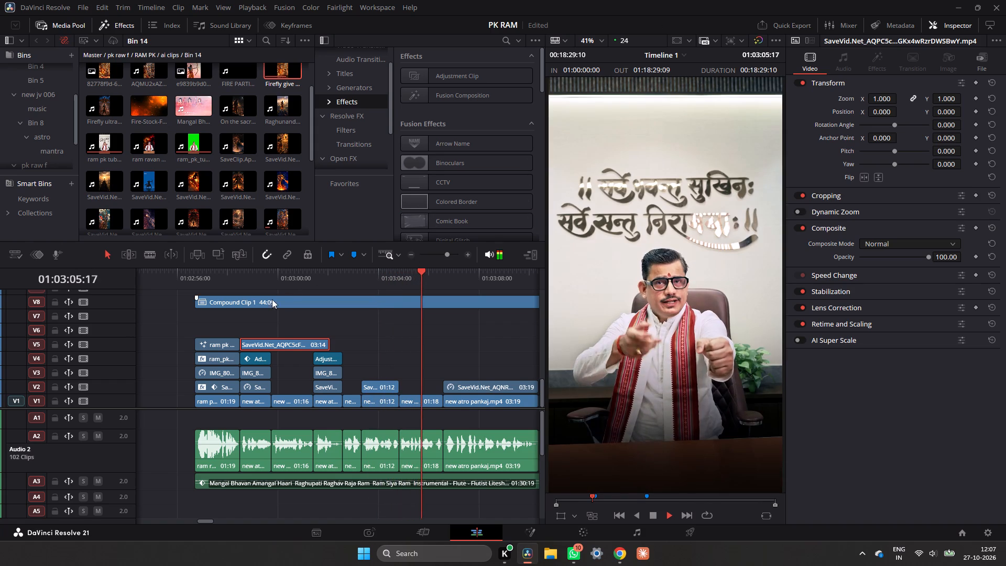
pyautogui.click(248, 286)
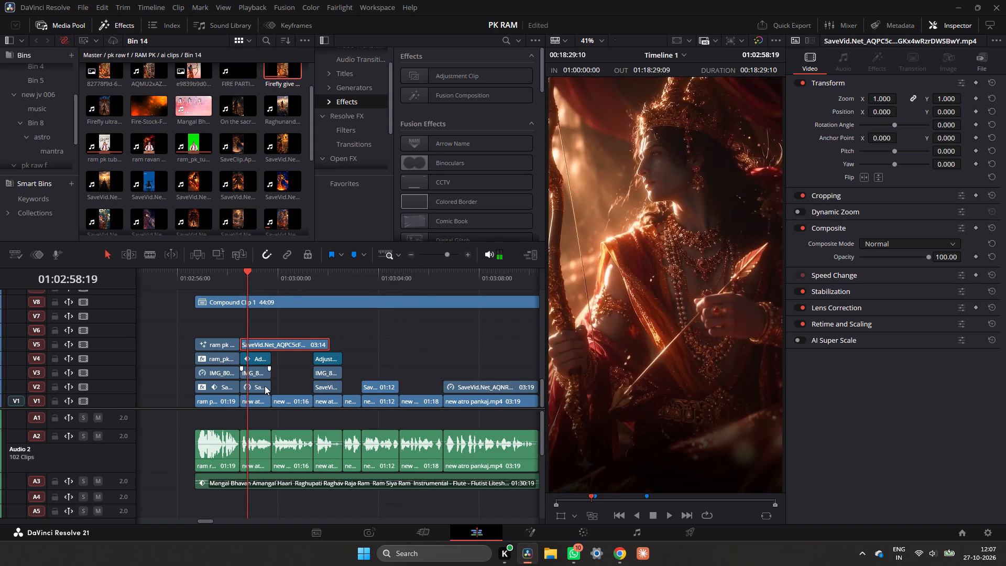
# Delete the V2 SaveVid clip and the V4 adjustment clip beneath the SaveVid.Net_AQPC shot.
pyautogui.click(265, 386)
pyautogui.press('BackSpace')
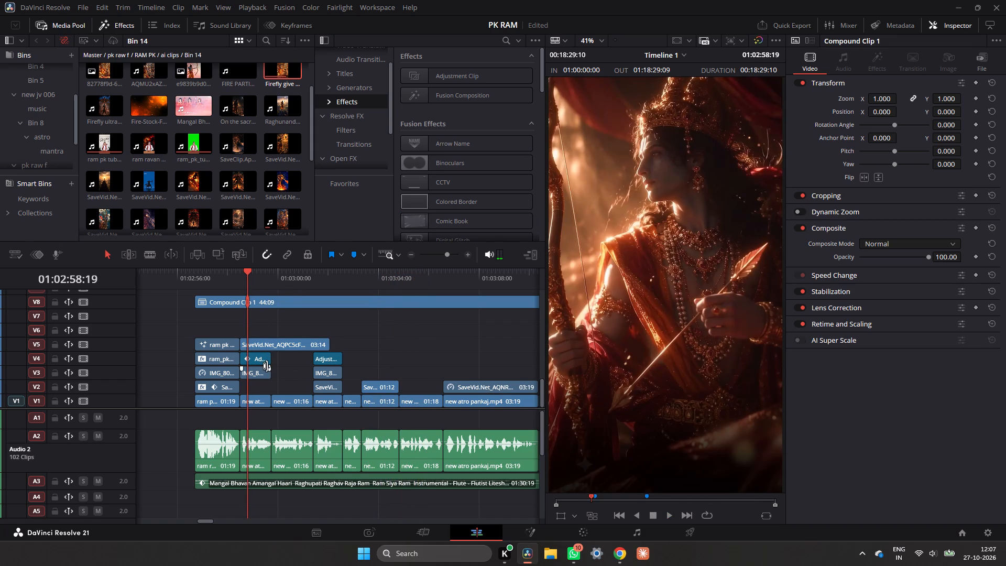
pyautogui.click(257, 357)
pyautogui.press('BackSpace')
# Move the IMG_8070 overlay from V3 up to V6, above the start of the SaveVid.Net_AQPC clip, and preview it.
pyautogui.press('space')
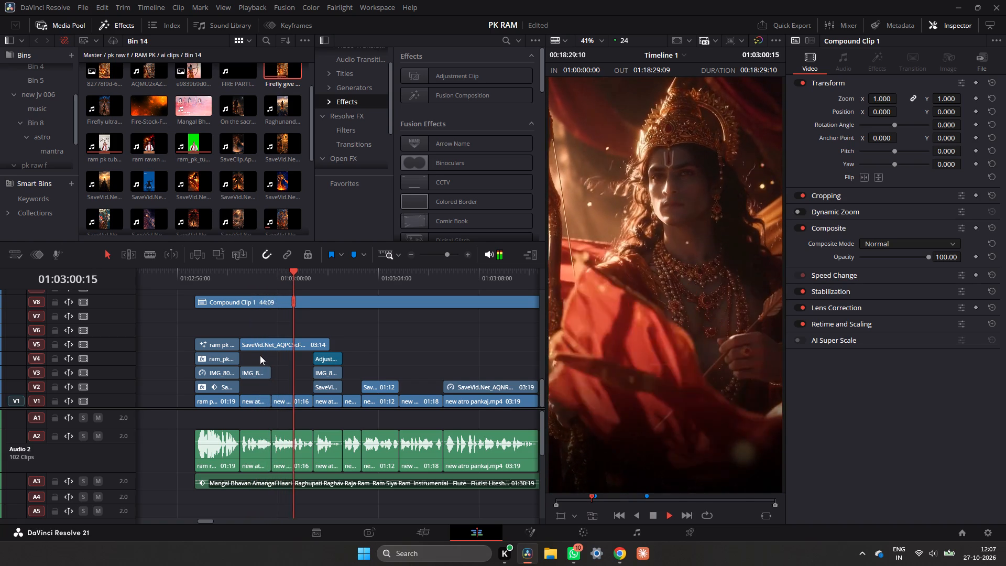
pyautogui.press('space')
pyautogui.moveTo(256, 372); pyautogui.dragTo(252, 328)
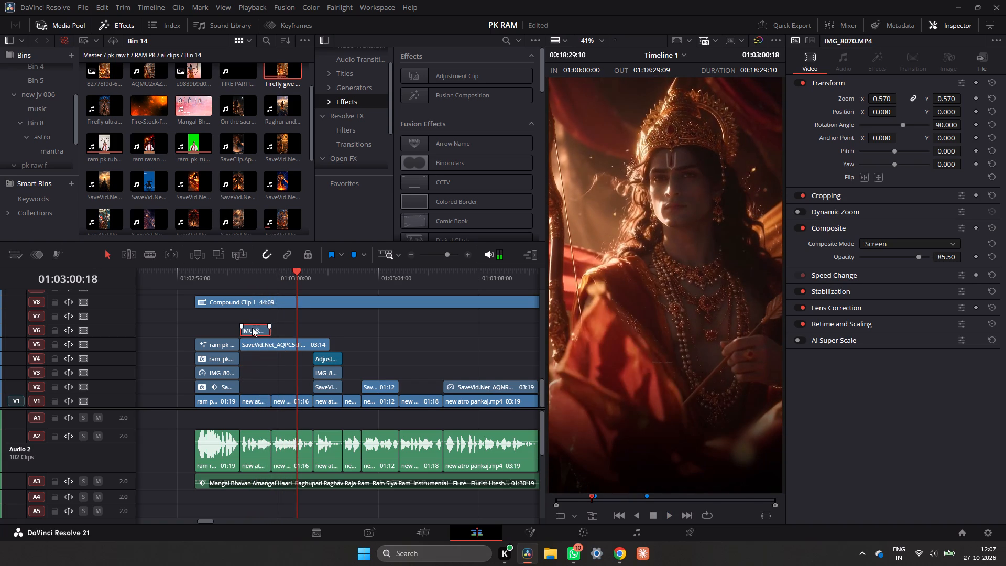
pyautogui.click(237, 277)
pyautogui.press('space')
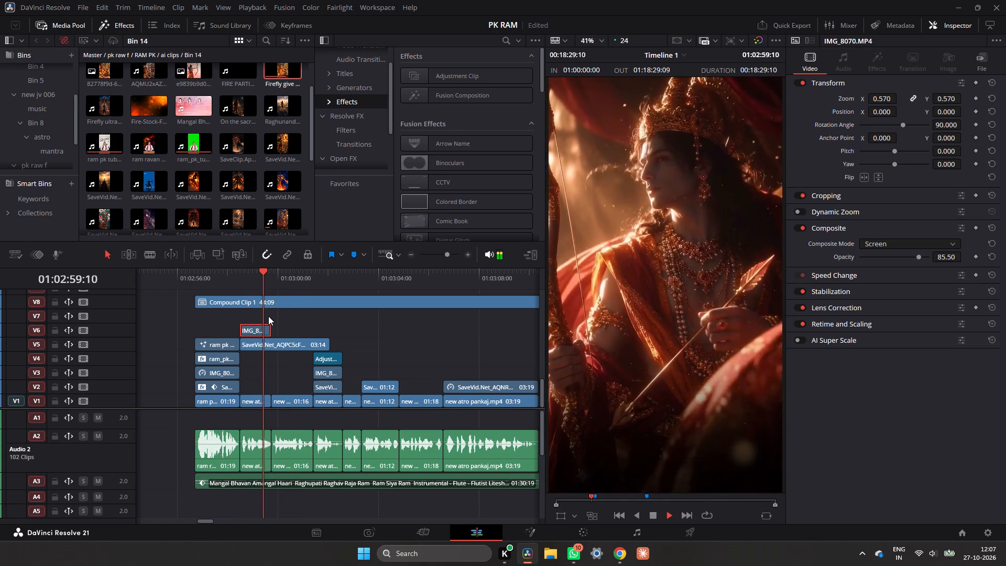
pyautogui.press('space')
# Trim the end of the SaveVid.Net_AQPC clip on V5 to a duration of 01:06, matching the IMG_8070 overlay.
pyautogui.moveTo(333, 347); pyautogui.dragTo(314, 347)
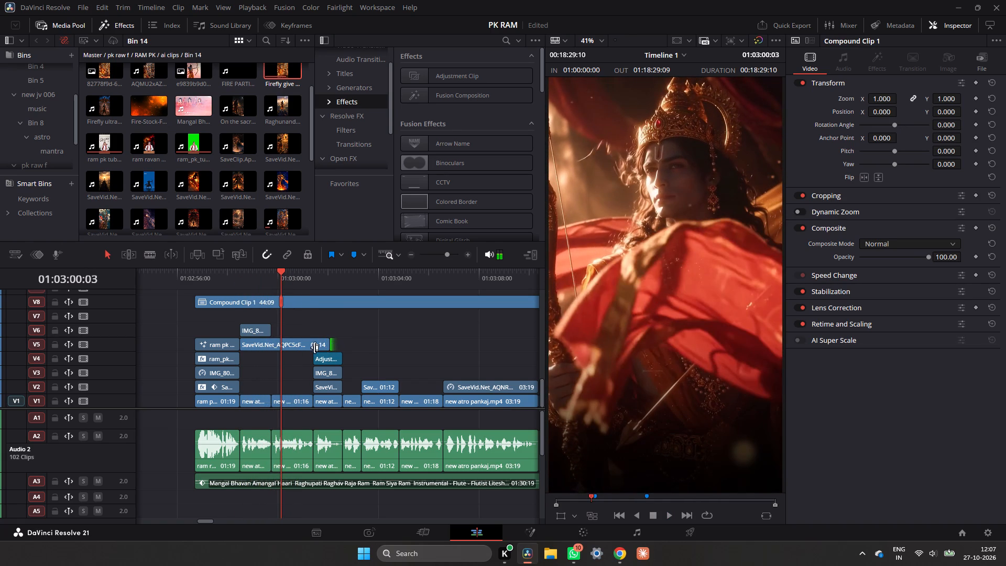
pyautogui.moveTo(314, 347); pyautogui.dragTo(292, 346)
pyautogui.moveTo(329, 347); pyautogui.dragTo(272, 350)
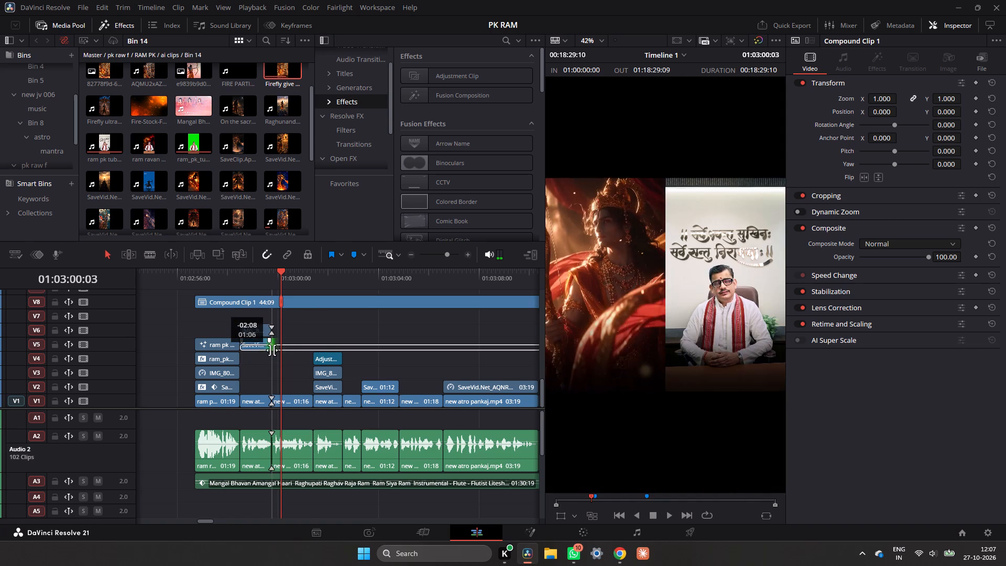
pyautogui.moveTo(272, 350); pyautogui.dragTo(270, 351)
# Play back the shortened SaveVid.Net_AQPC shot and its cut to the speaker footage from about 01:02:58.
pyautogui.click(232, 284)
pyautogui.press('space')
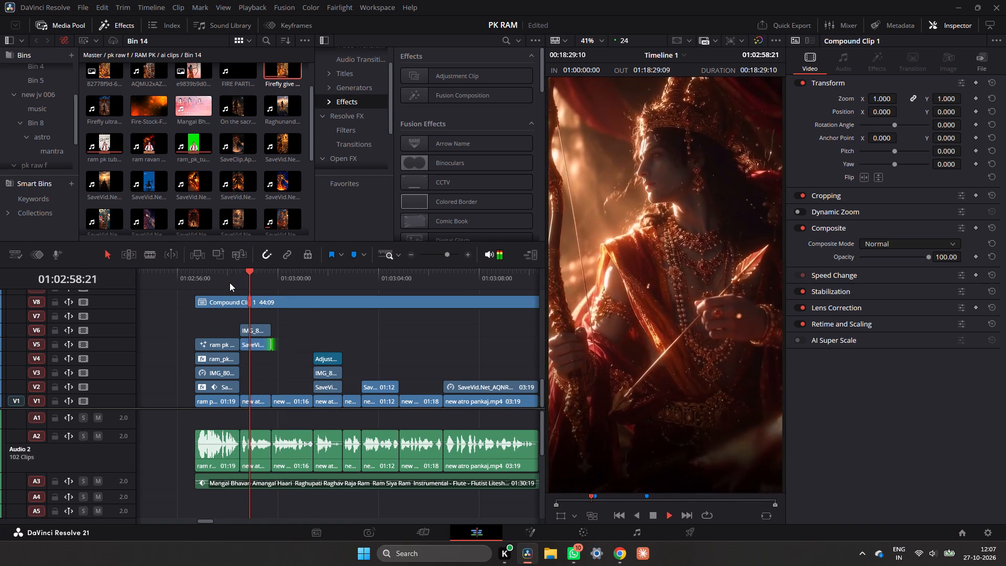
pyautogui.click(219, 282)
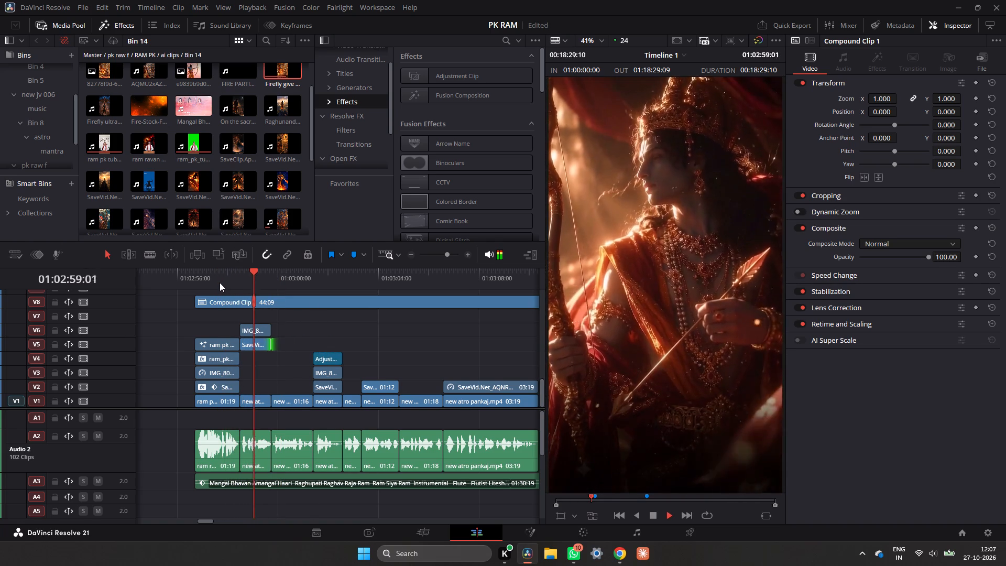
pyautogui.press('space')
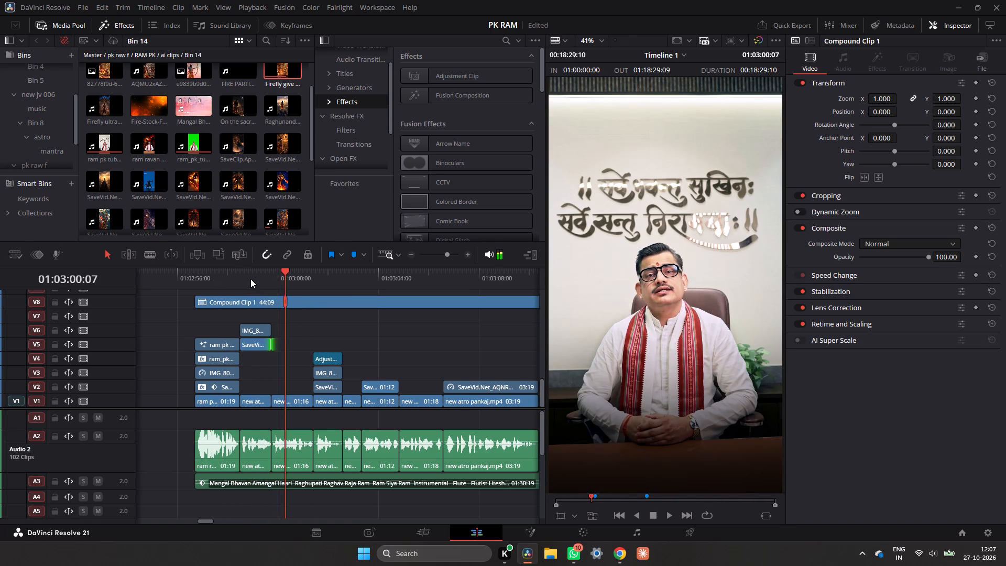
pyautogui.click(249, 279)
pyautogui.press('space')
pyautogui.press('space')
# Shift the SaveVid.Net_AQPC clip on V5 slightly later and trim its start to 01:02:59:11, leaving a duration of 00:09.
pyautogui.click(258, 343)
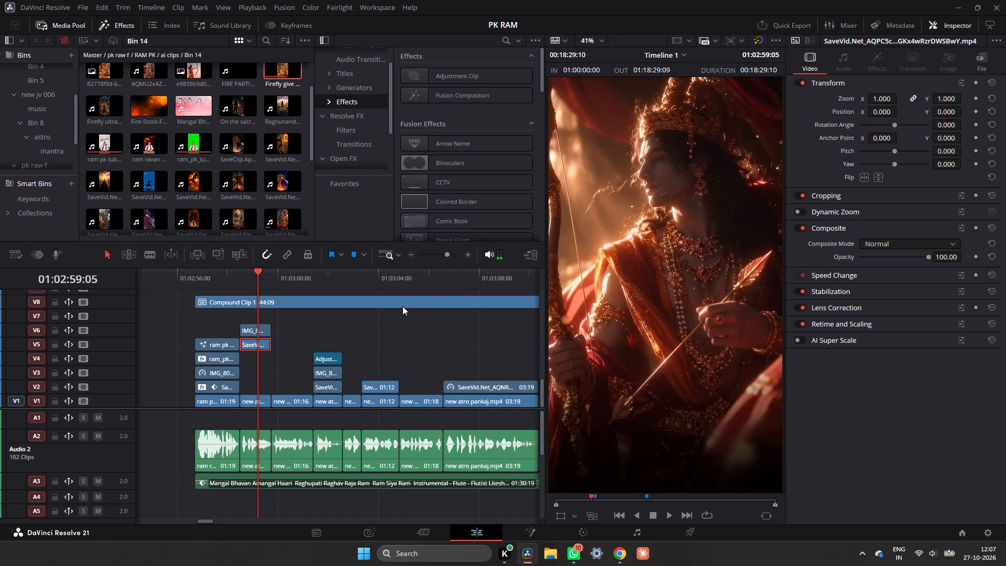
pyautogui.click(472, 254)
pyautogui.doubleClick(468, 253)
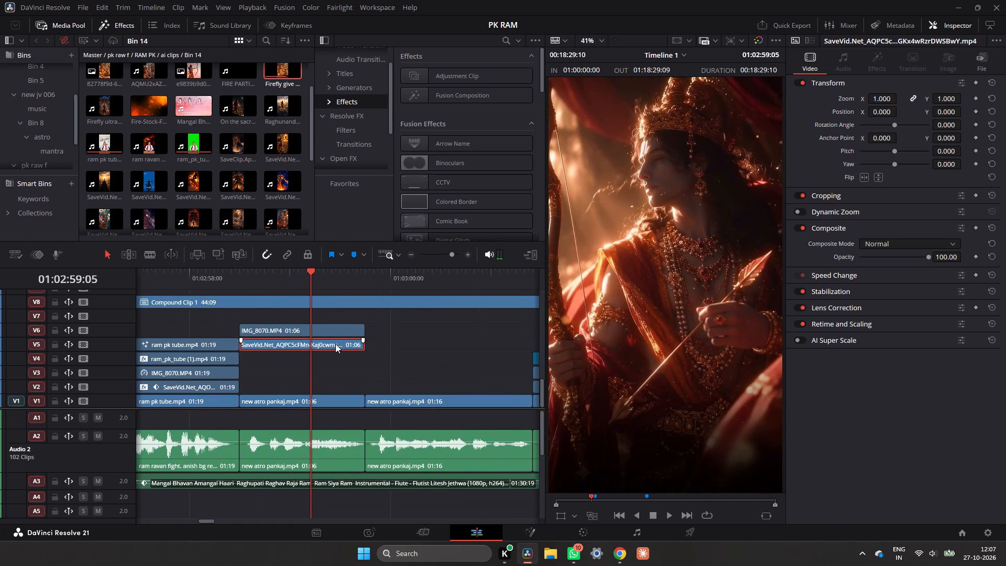
pyautogui.moveTo(335, 344); pyautogui.dragTo(347, 343)
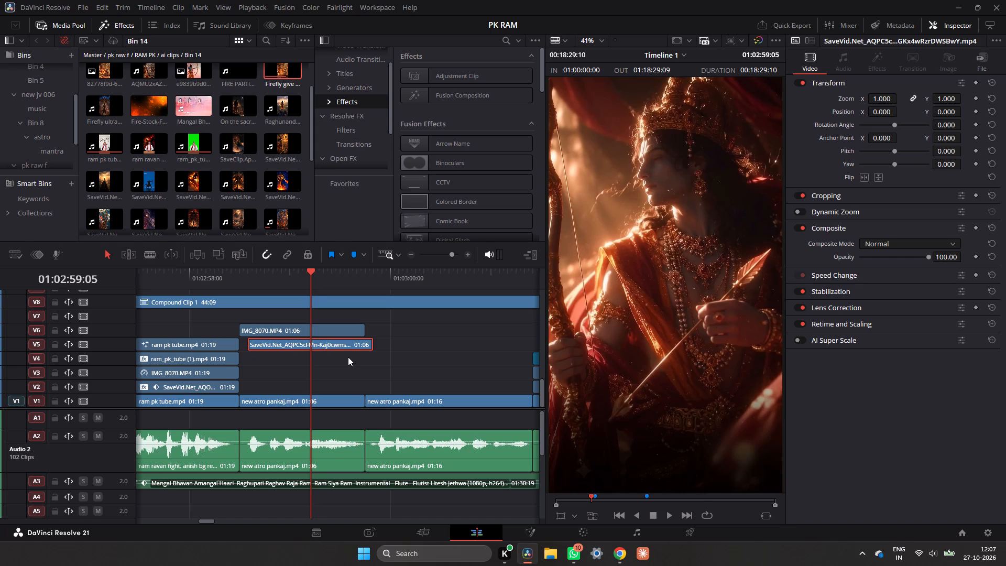
pyautogui.press('Right')
pyautogui.press('Right')
pyautogui.press('Right')
pyautogui.press('Right')
pyautogui.press('Right')
pyautogui.press('Right')
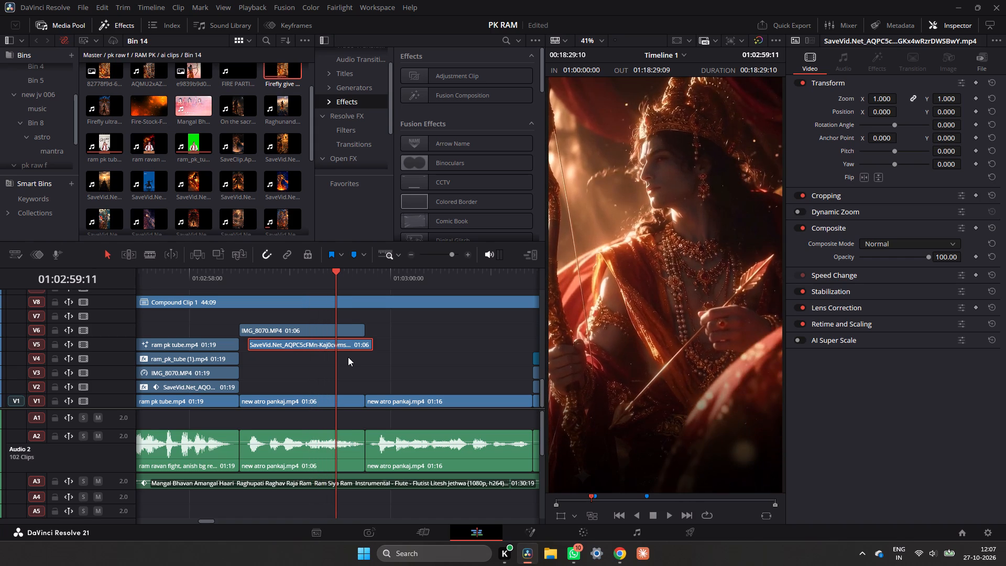
pyautogui.click(248, 343)
pyautogui.moveTo(249, 344); pyautogui.dragTo(337, 356)
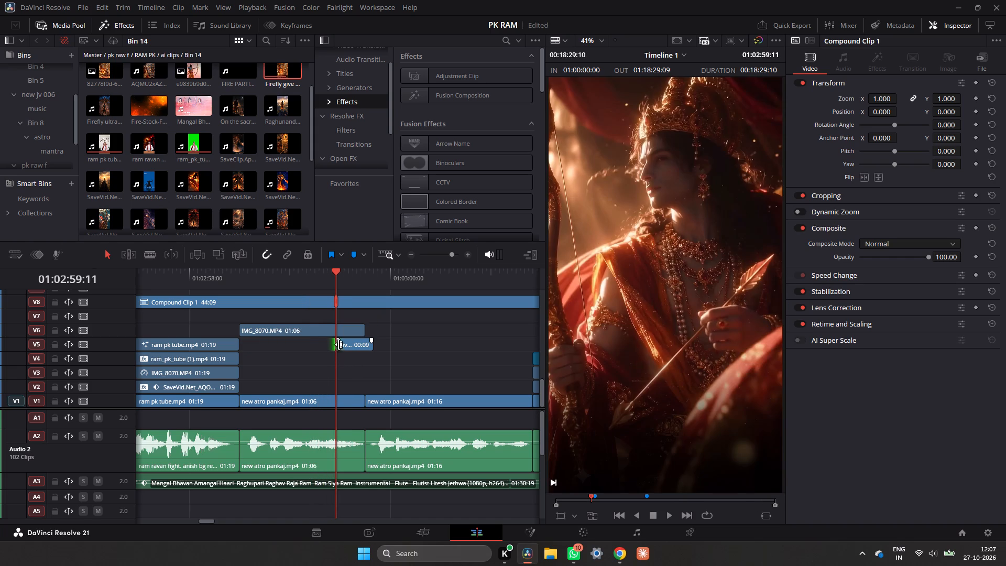
pyautogui.click(335, 341)
pyautogui.moveTo(338, 341); pyautogui.dragTo(323, 340)
# Move the trimmed SaveVid.Net_AQPC clip back to the end of the ram pk tube clip and extend its end to 01:06.
pyautogui.moveTo(354, 347); pyautogui.dragTo(260, 345)
pyautogui.moveTo(275, 349); pyautogui.dragTo(363, 358)
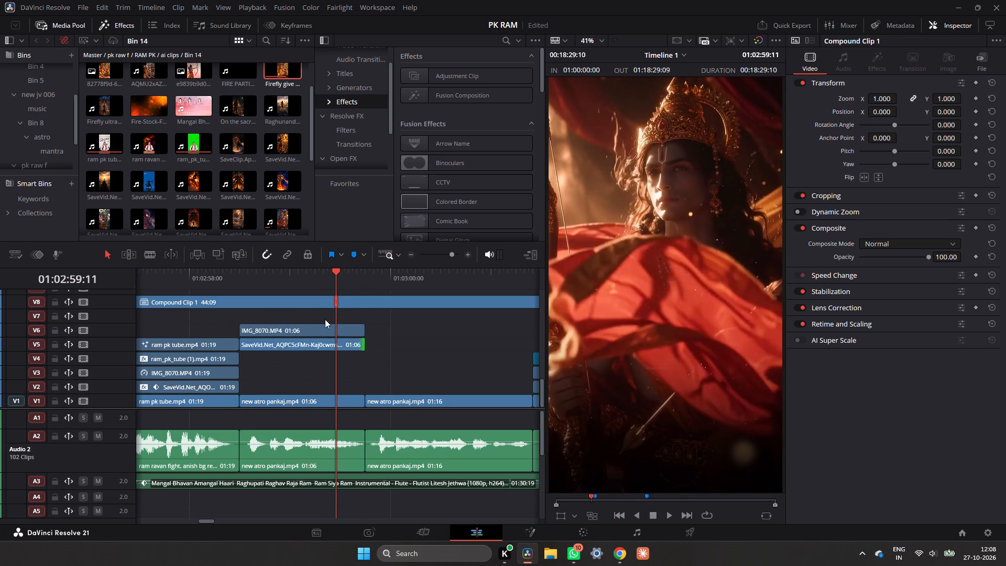
# Play back the re-cut SaveVid.Net_AQPC shot from about 01:02:58:12 into the speaker footage.
pyautogui.click(245, 281)
pyautogui.press('space')
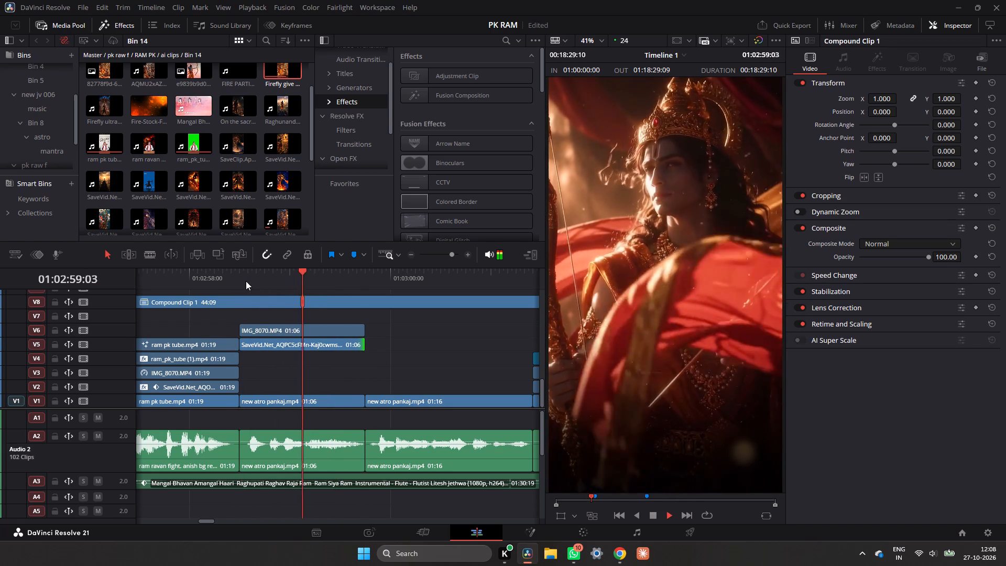
pyautogui.click(246, 281)
pyautogui.press('space')
pyautogui.press('space')
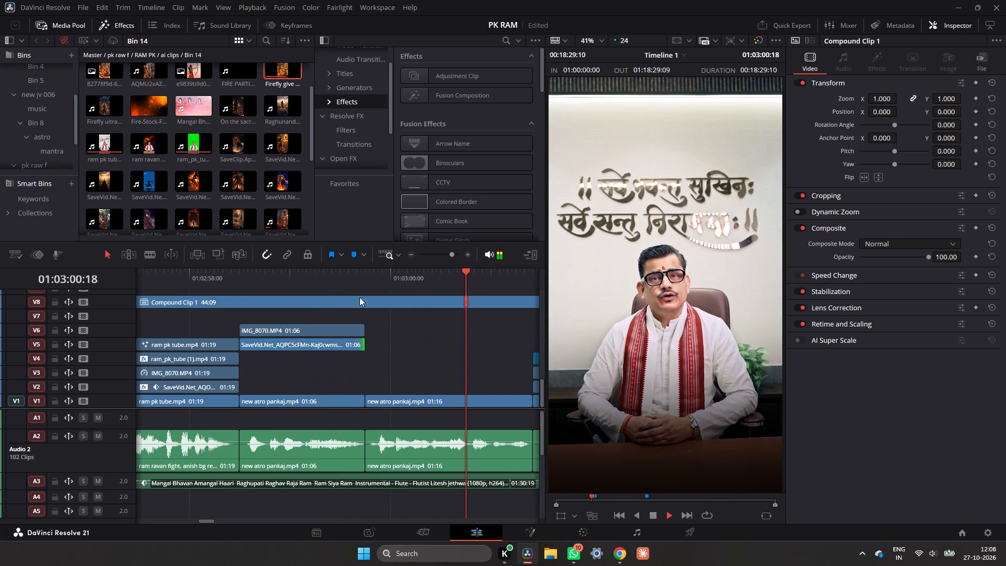
# Play back the timeline from about 01:03:00 to 01:03:28, reviewing the SaveVid close-up, the bow composite and the fiery archer shot.
pyautogui.click(410, 254)
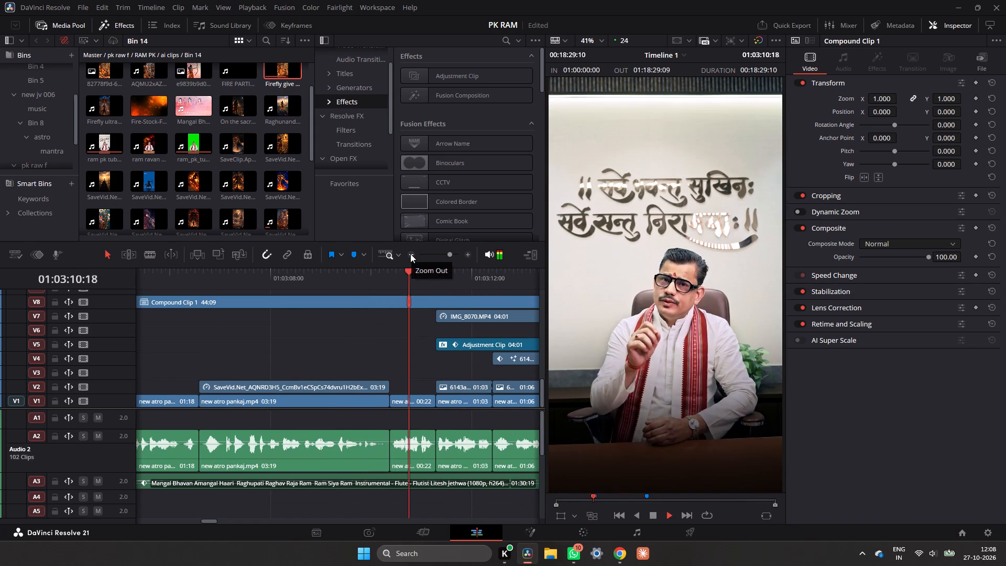
pyautogui.press('space')
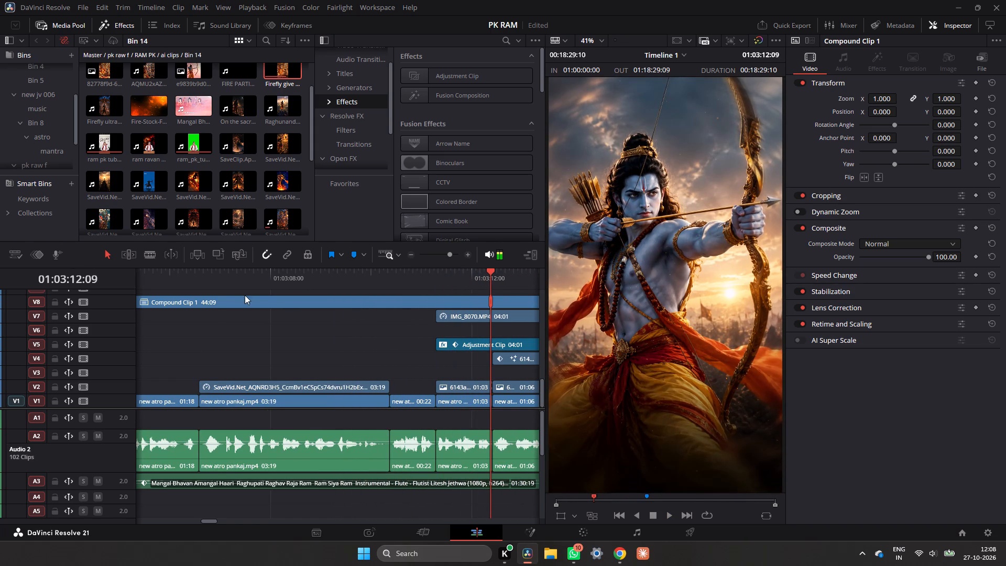
pyautogui.click(216, 275)
pyautogui.press('space')
pyautogui.press('space')
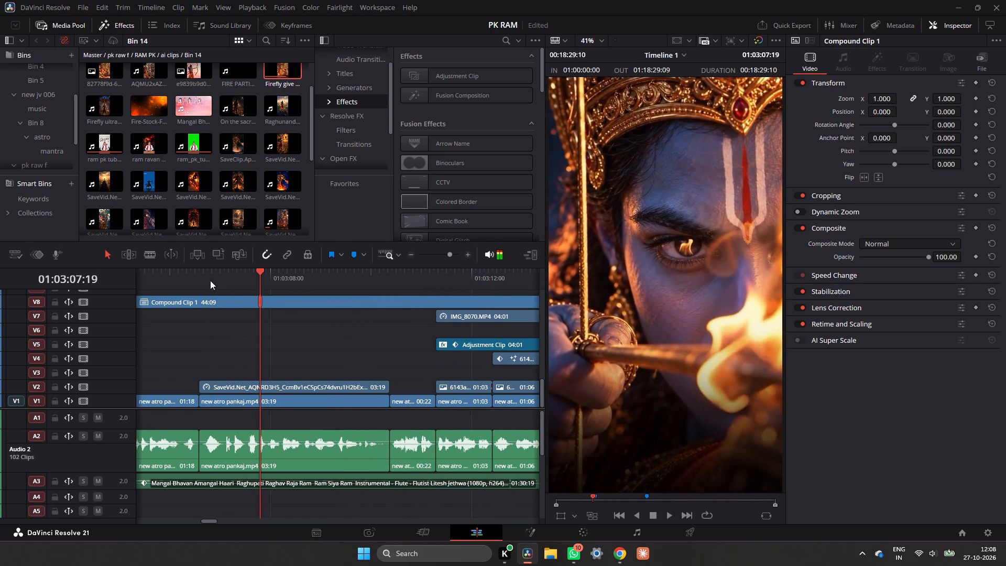
pyautogui.press('space')
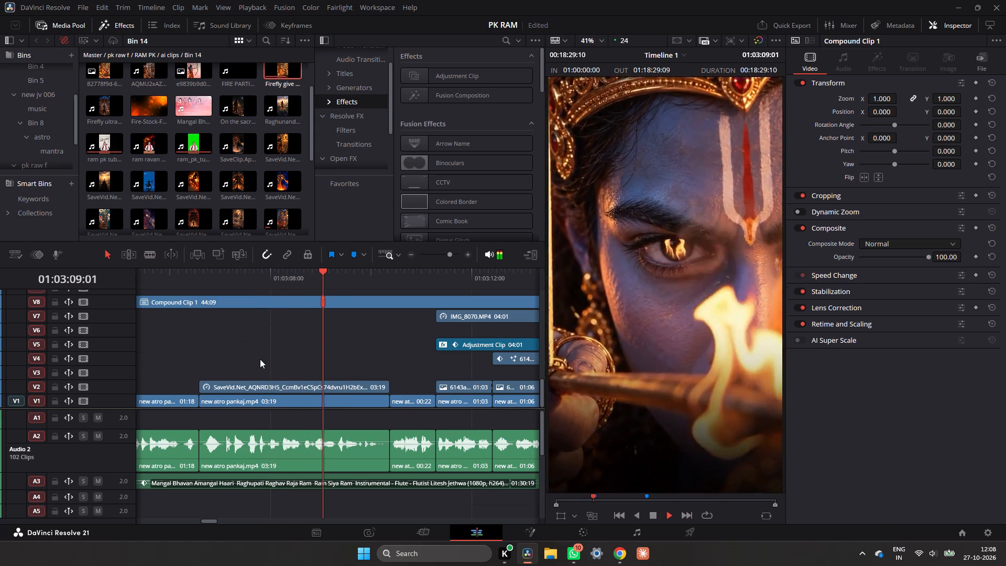
pyautogui.press('space')
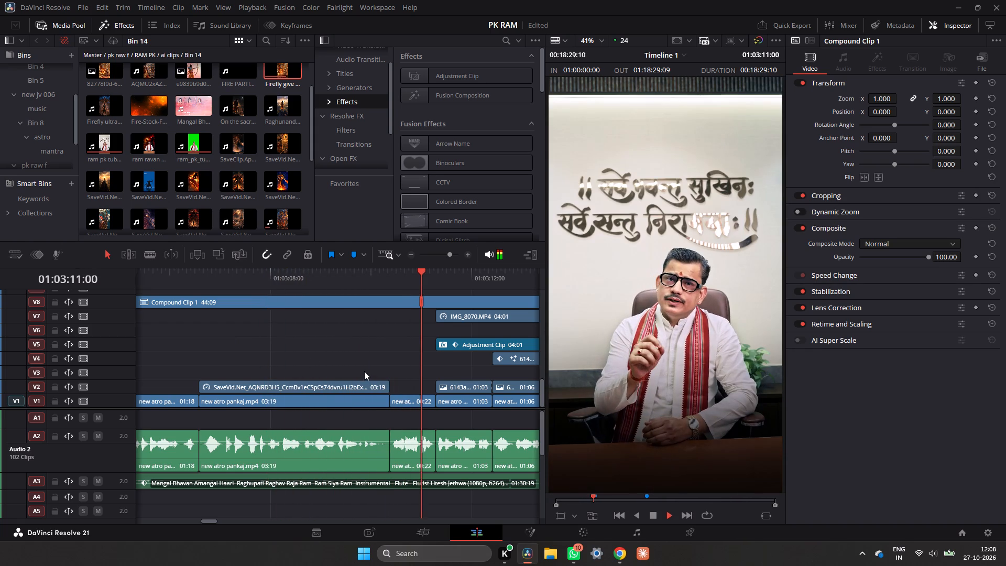
pyautogui.press('space')
pyautogui.press('space')
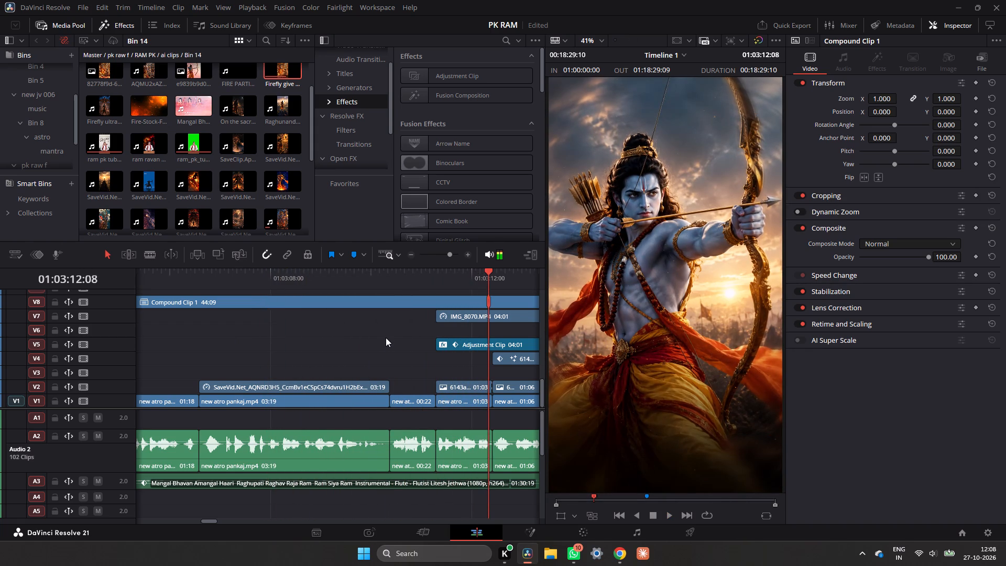
pyautogui.press('space')
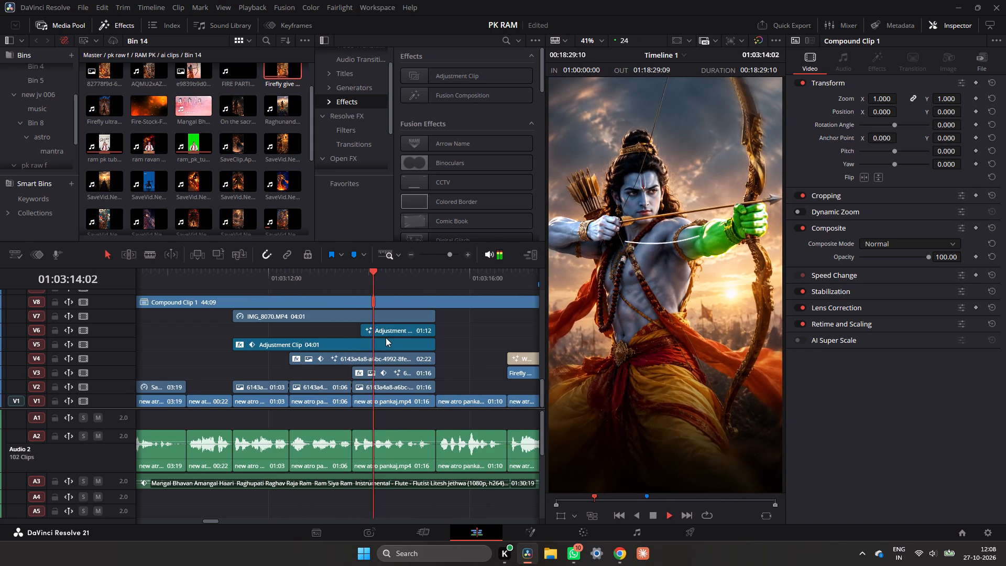
pyautogui.press('space')
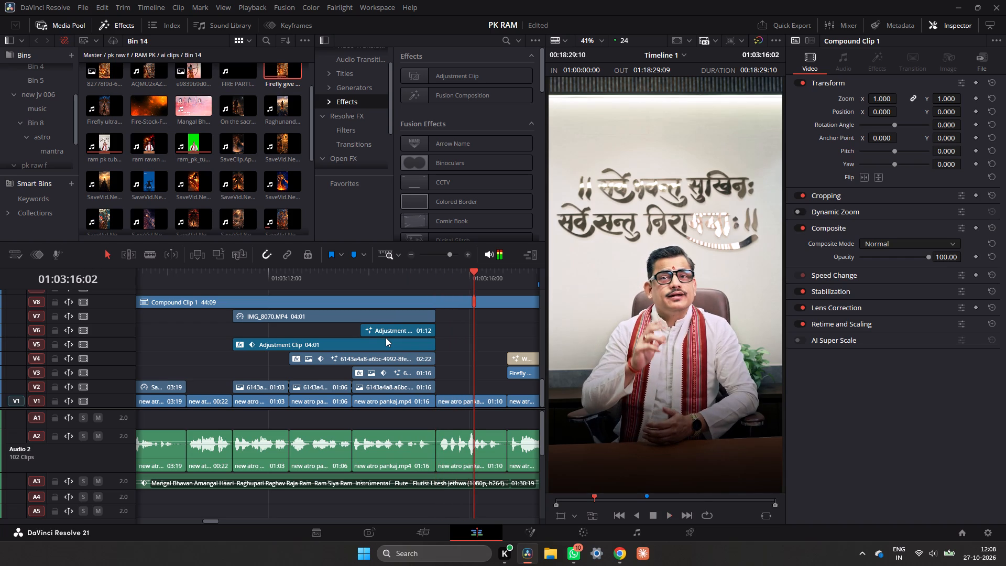
pyautogui.press('space')
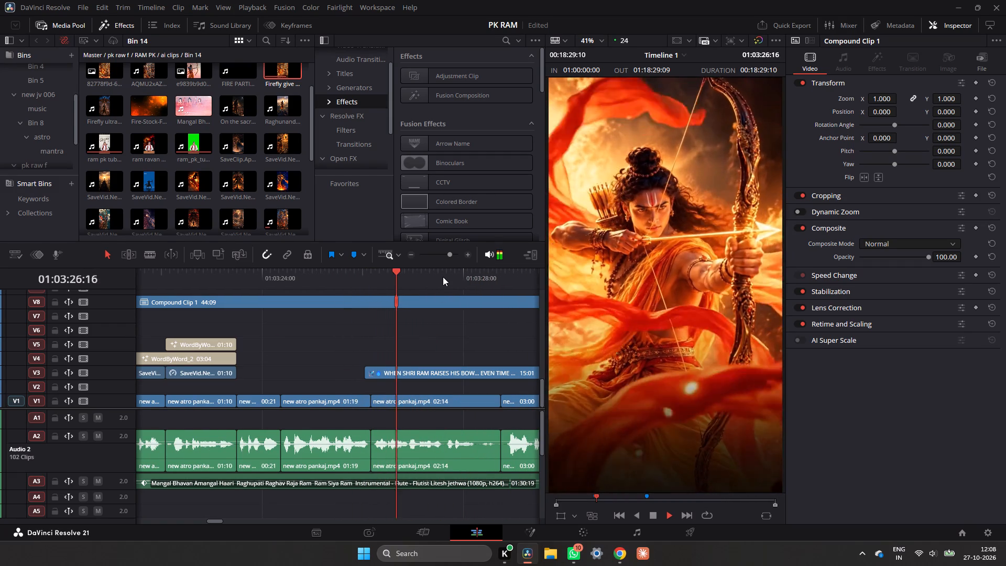
pyautogui.press('space')
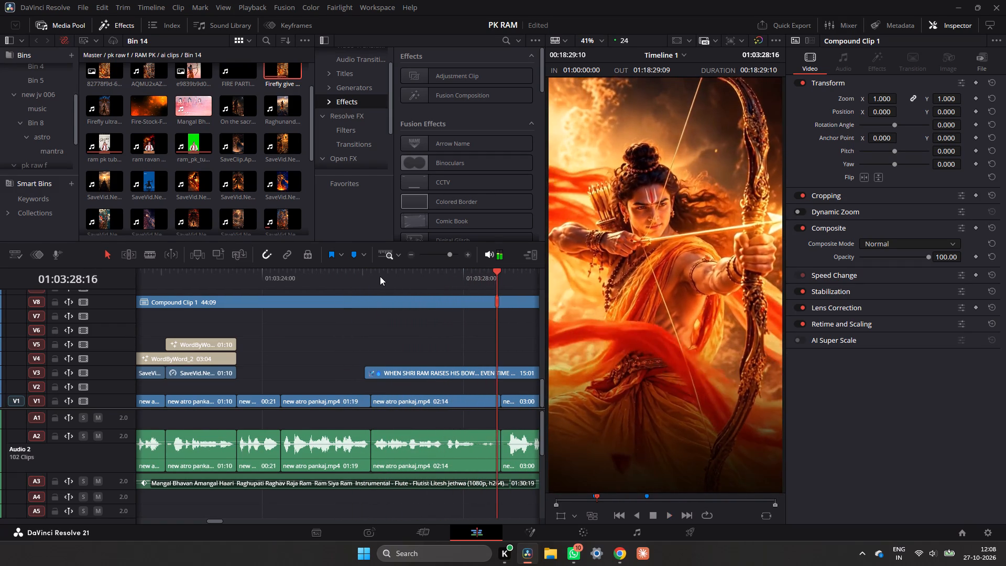
# Return to 01:03:26:04 and preview the SaveVid clips in Bin 14 for possible Ram footage.
pyautogui.click(375, 276)
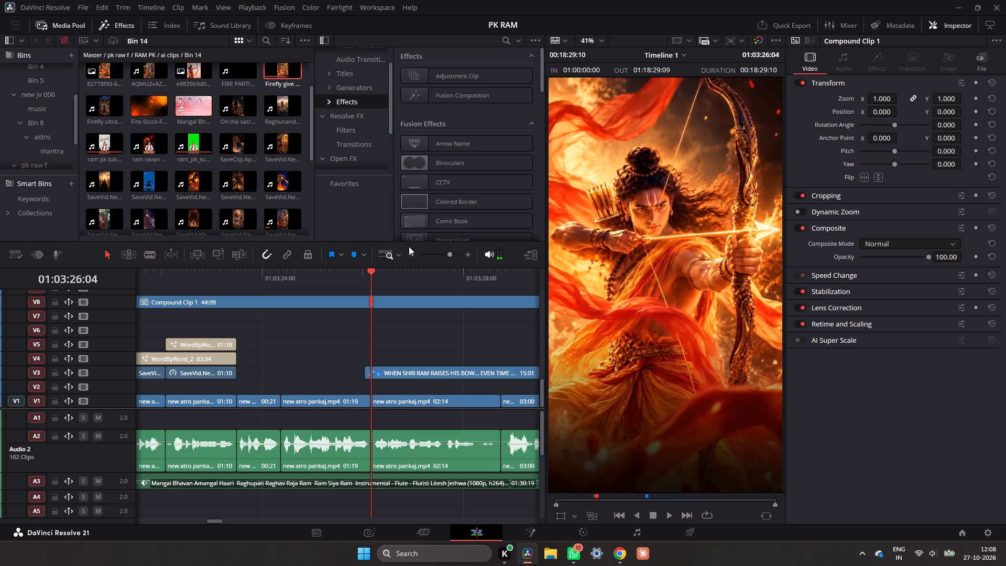
pyautogui.click(407, 253)
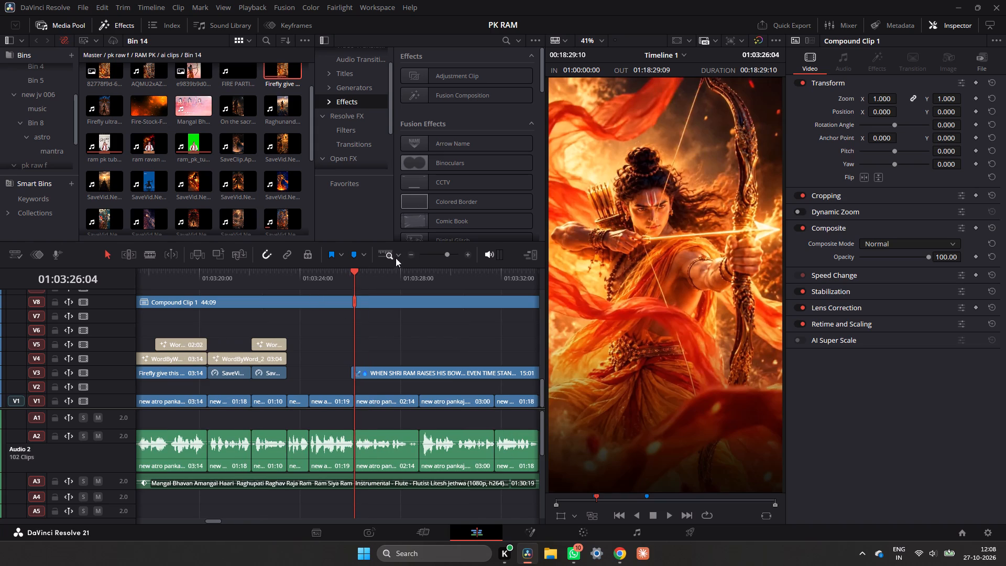
pyautogui.scroll(-2, 218, 184)
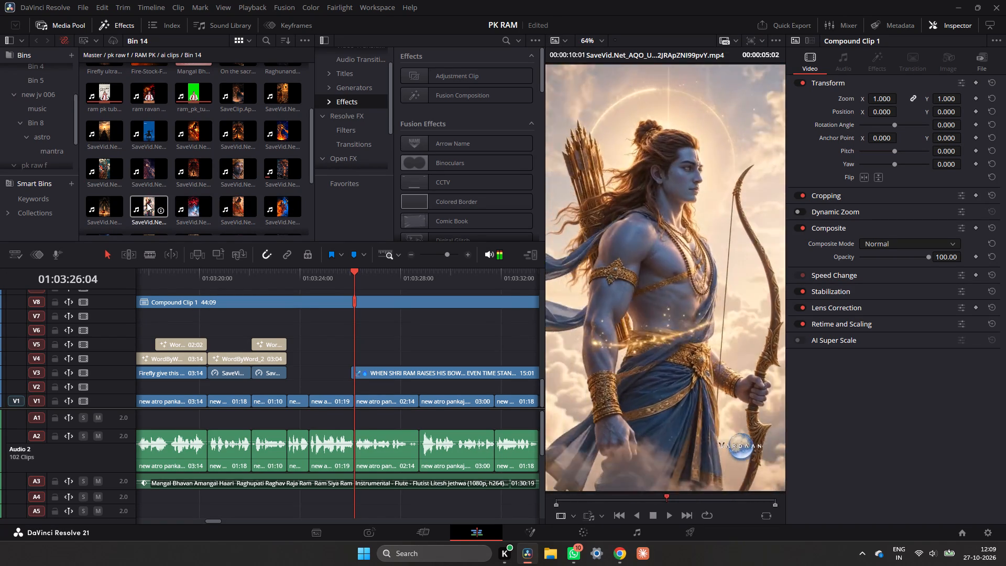
pyautogui.scroll(-1, 129, 201)
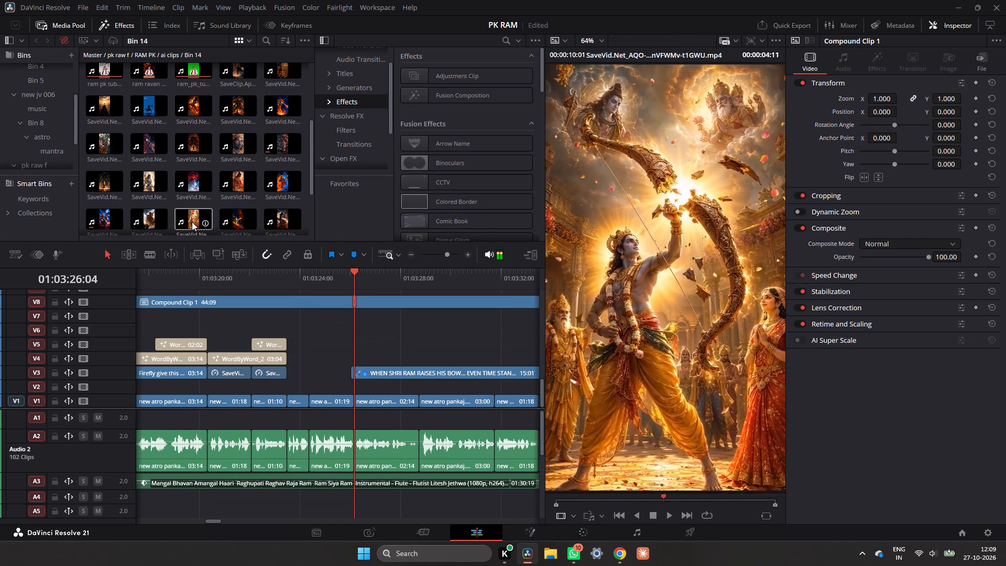
pyautogui.scroll(-6, 192, 222)
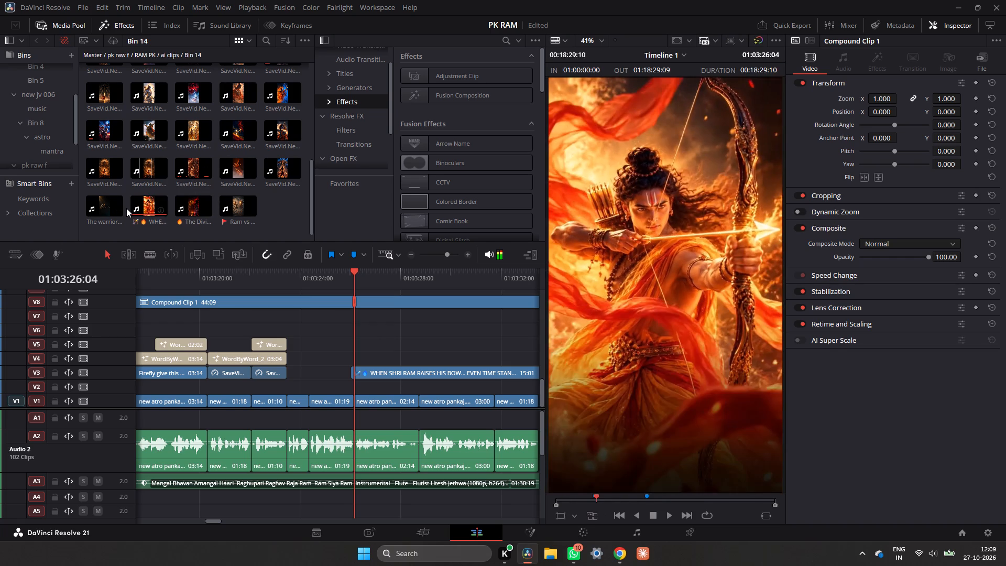
# Scrub around the start of the WHEN SHRI RAM clip to 01:03:25:02 and look through all of Bin 14 for a shot.
pyautogui.moveTo(359, 279); pyautogui.dragTo(456, 289)
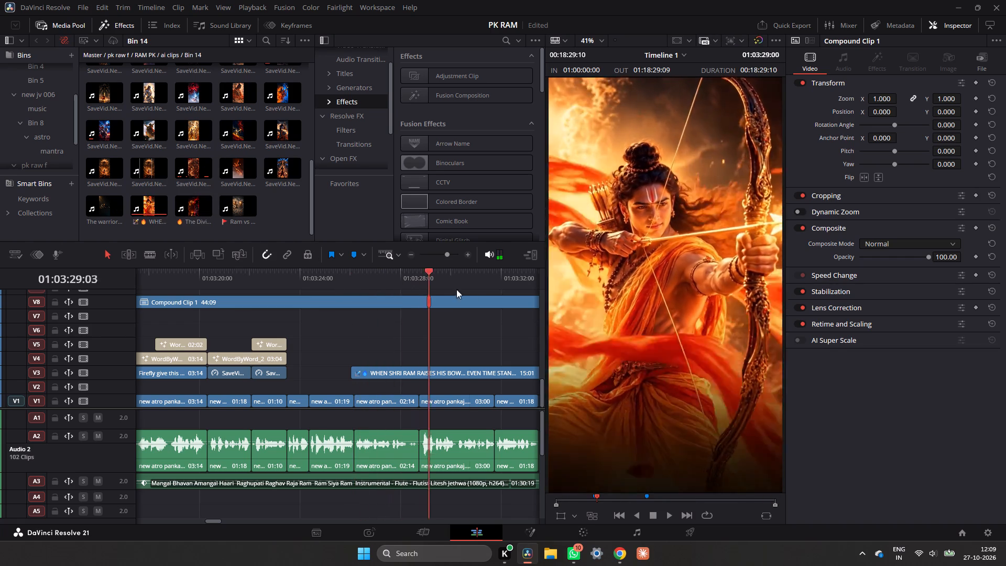
pyautogui.moveTo(456, 289); pyautogui.dragTo(327, 304)
pyautogui.scroll(2, 205, 186)
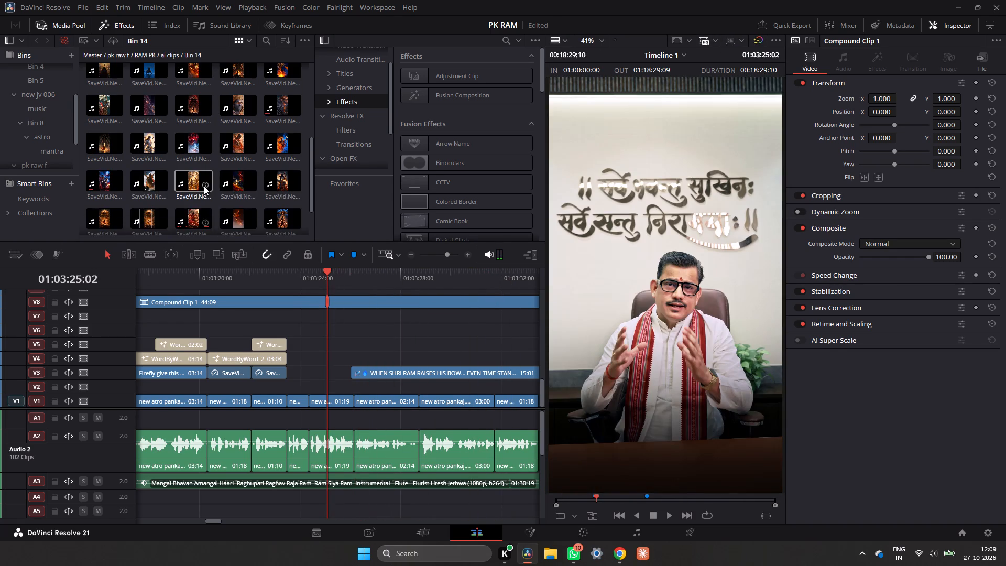
pyautogui.scroll(6, 202, 186)
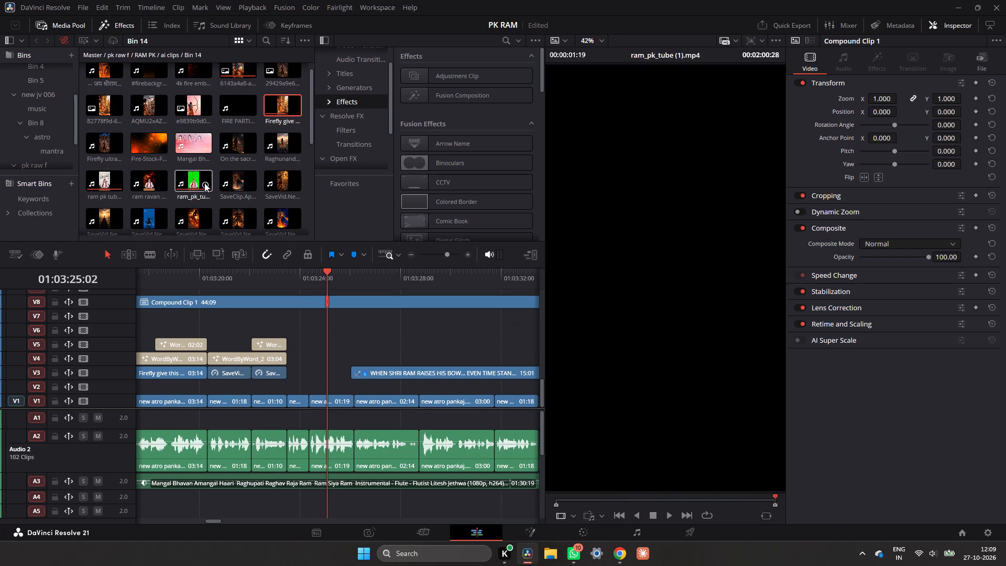
pyautogui.scroll(3, 301, 108)
pyautogui.scroll(3, 253, 115)
pyautogui.scroll(-1, 204, 143)
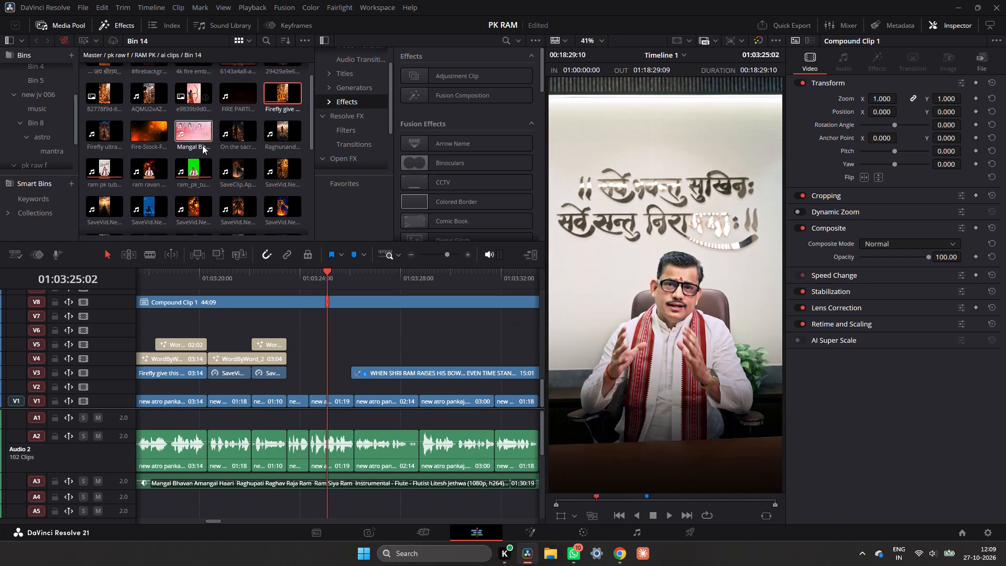
pyautogui.scroll(2, 196, 147)
pyautogui.scroll(-1, 103, 130)
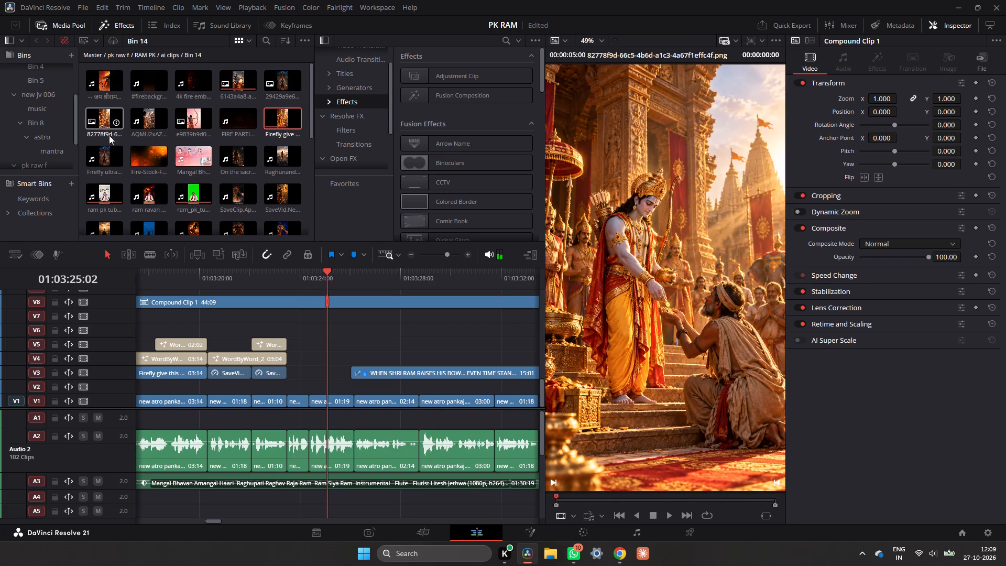
pyautogui.scroll(-6, 109, 135)
pyautogui.scroll(-2, 269, 183)
pyautogui.scroll(1, 257, 190)
pyautogui.scroll(-3, 185, 223)
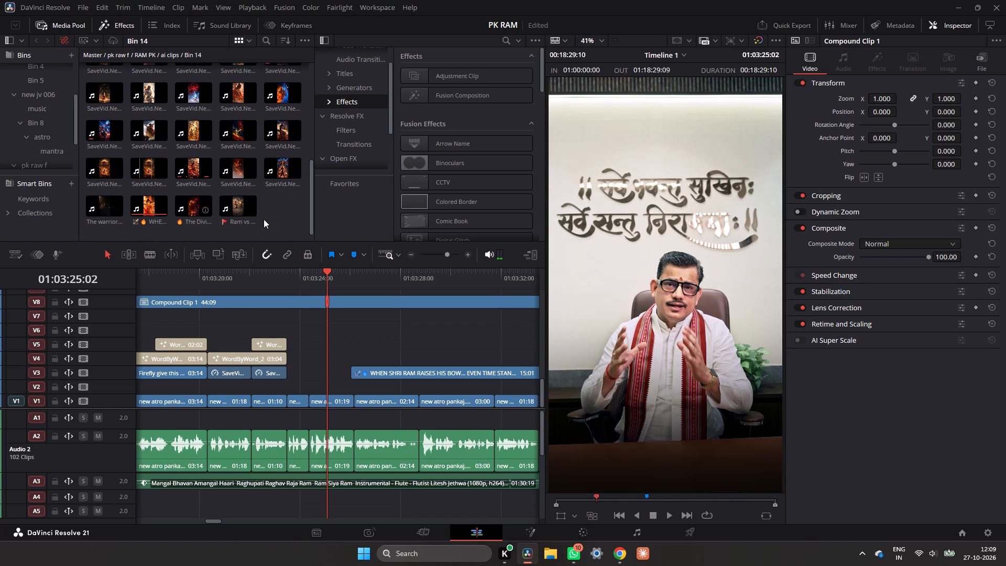
# Import the video "The warrior within Shri Ram" from the Ram PK folder into Bin 14.
pyautogui.rightClick(280, 210)
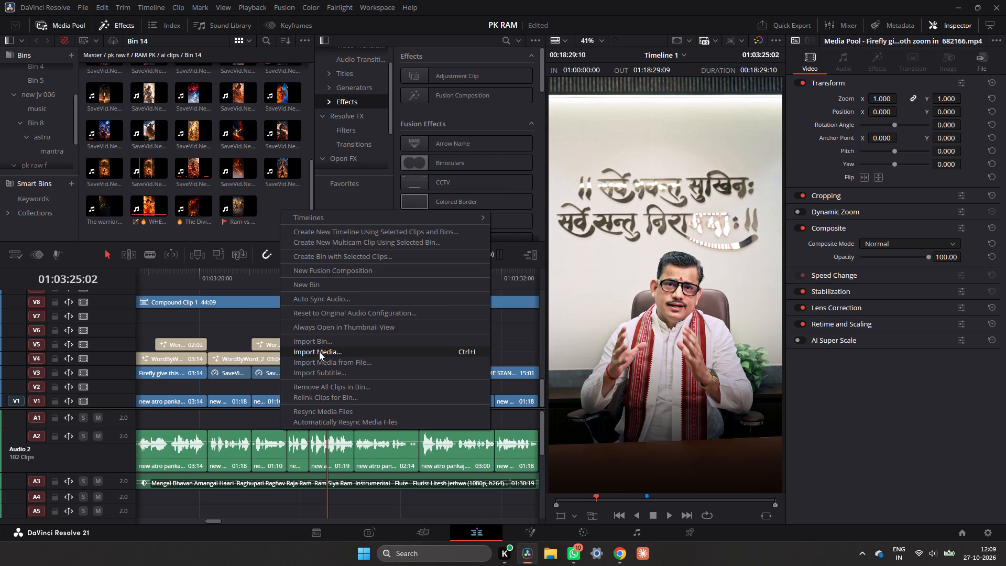
pyautogui.click(319, 352)
pyautogui.scroll(-3, 283, 191)
pyautogui.scroll(1, 283, 191)
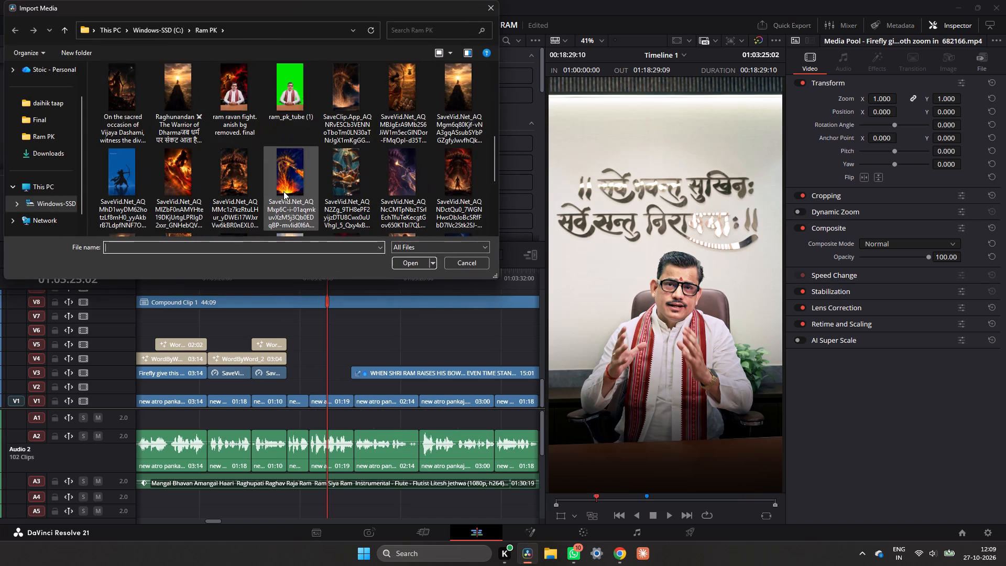
pyautogui.scroll(-4, 283, 191)
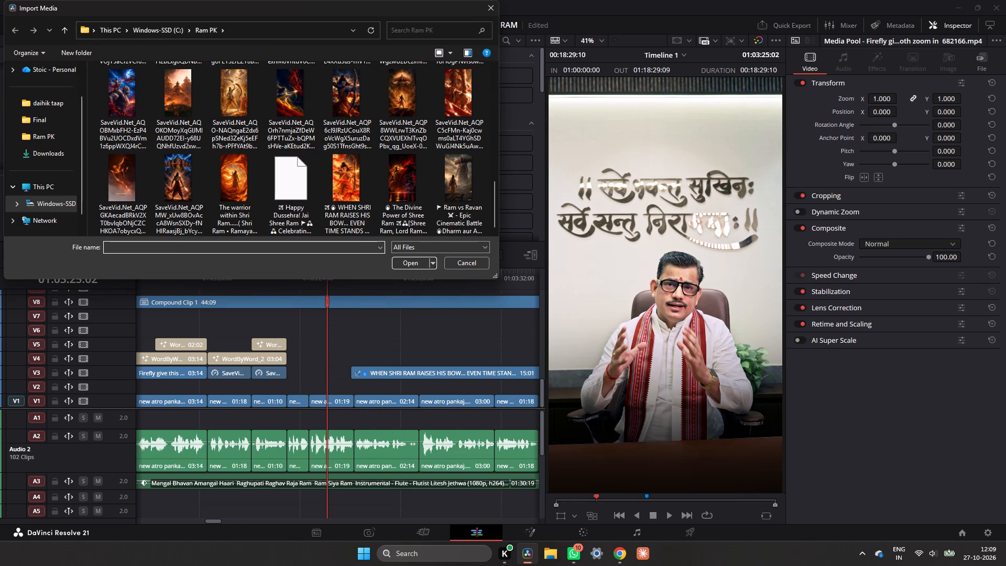
pyautogui.click(239, 187)
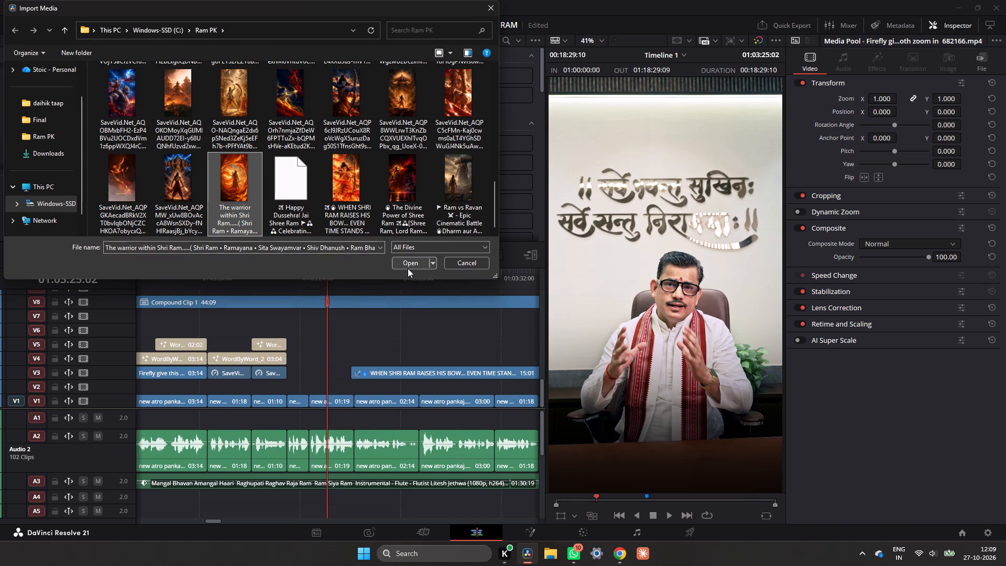
pyautogui.click(408, 268)
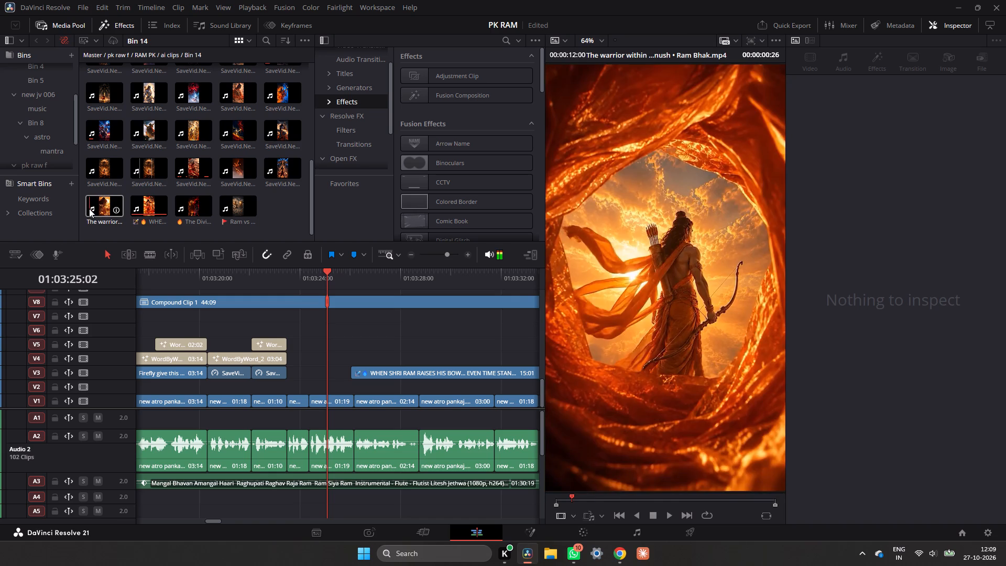
# Place the "The warrior within Shri Ram" clip on V5 at 01:03:25:02 and delete its accompanying audio.
pyautogui.moveTo(96, 209); pyautogui.dragTo(323, 349)
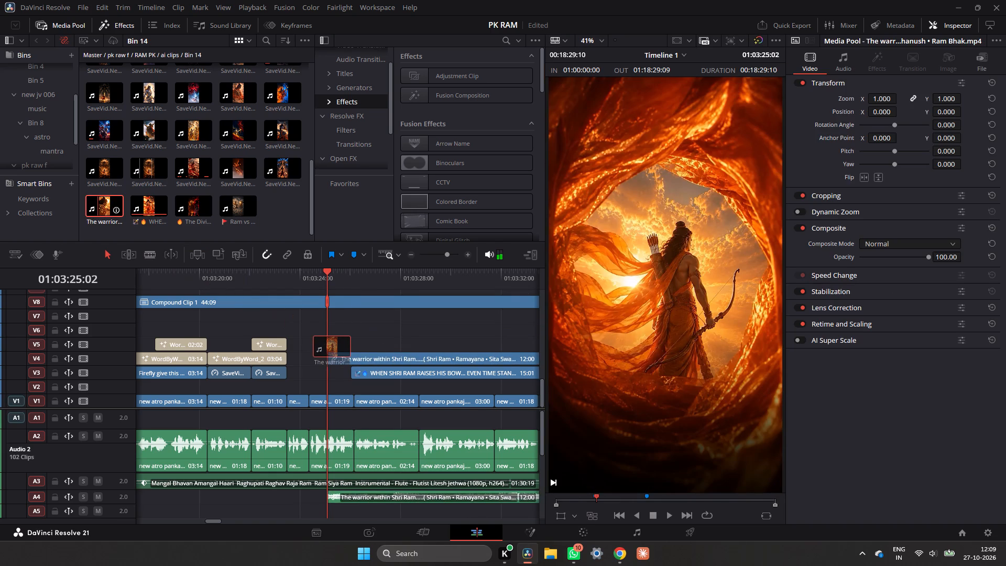
pyautogui.moveTo(323, 349); pyautogui.dragTo(322, 340)
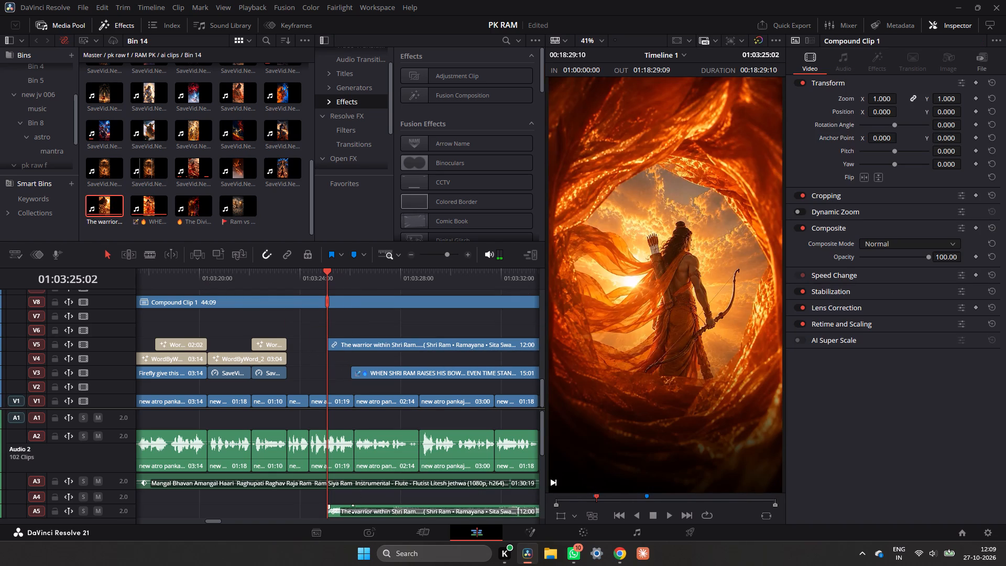
pyautogui.click(353, 509)
pyautogui.click(364, 506)
pyautogui.press('BackSpace')
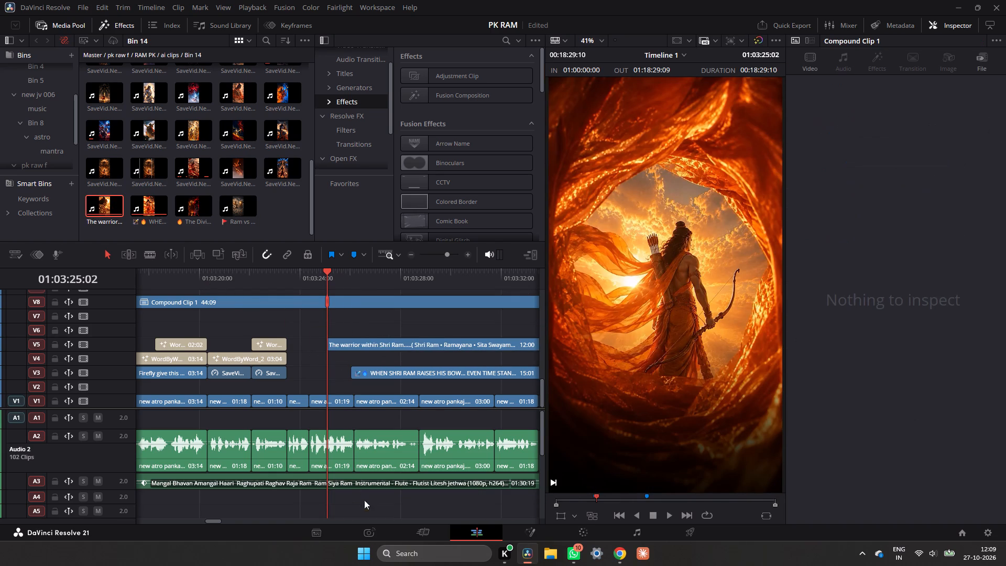
# Play back the warrior clip from 01:03:25:02 to about 01:03:35:21 and scrub back through its shots.
pyautogui.press('space')
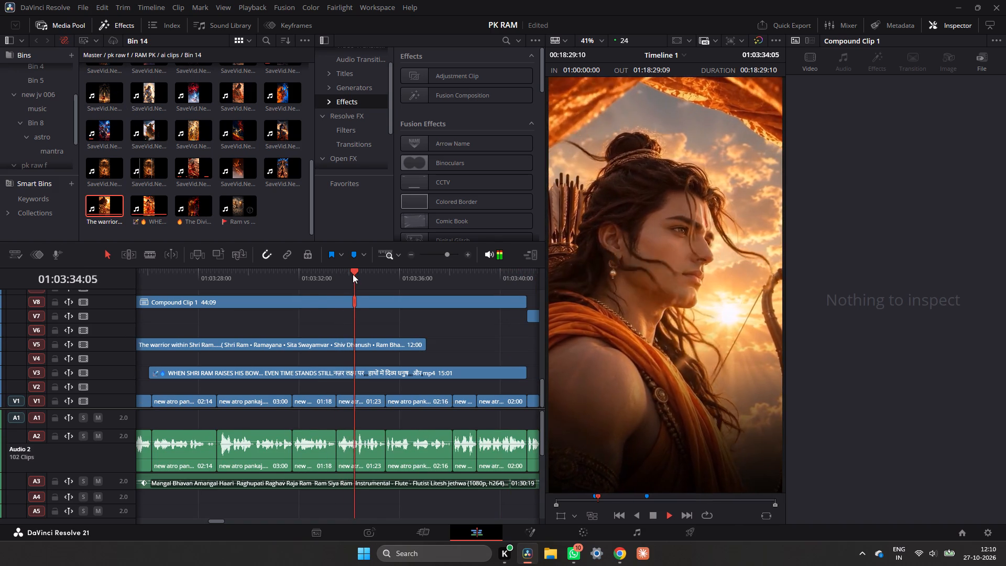
pyautogui.press('space')
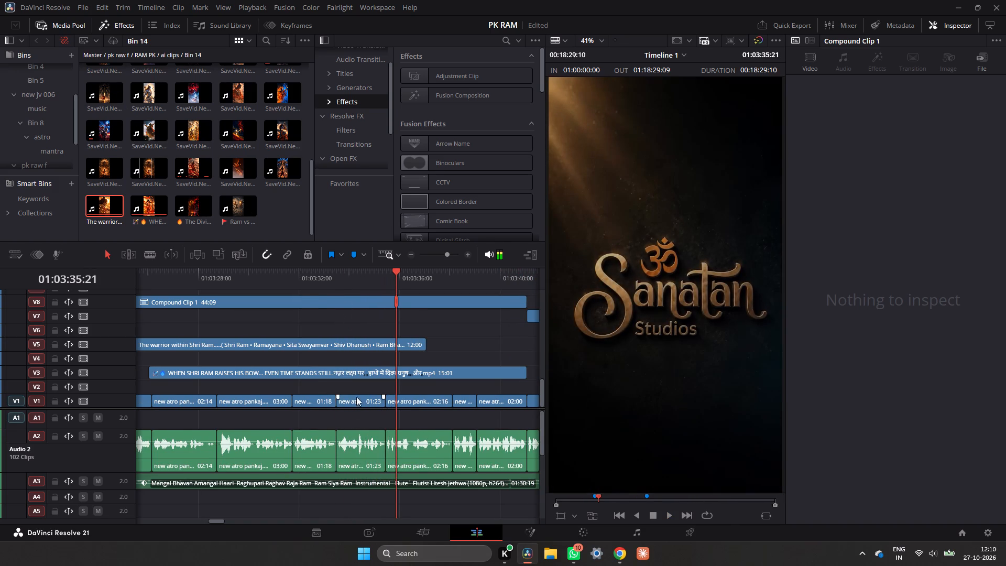
pyautogui.moveTo(393, 280); pyautogui.dragTo(275, 309)
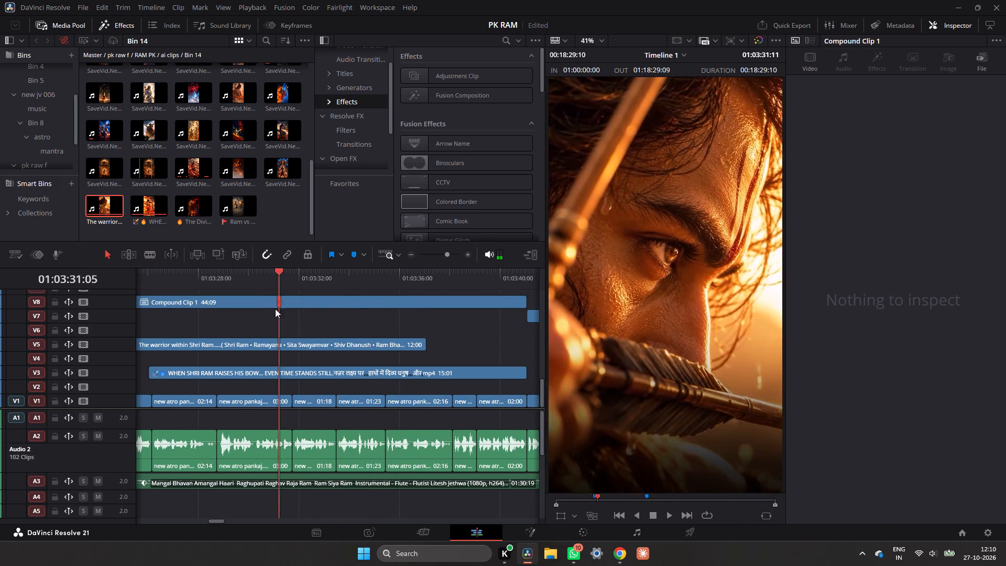
pyautogui.moveTo(275, 309); pyautogui.dragTo(260, 313)
# Scrub and play back the shots between about 01:03:20:08 and 01:03:30:04, checking where the warrior clip starts against the speech.
pyautogui.doubleClick(410, 251)
pyautogui.moveTo(244, 274); pyautogui.dragTo(246, 279)
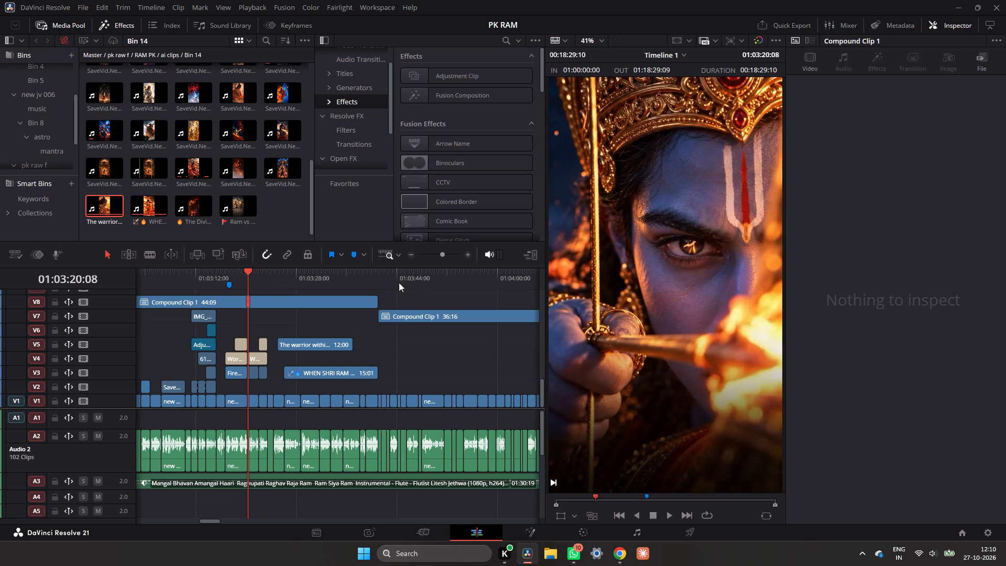
pyautogui.tripleClick(466, 256)
pyautogui.click(366, 370)
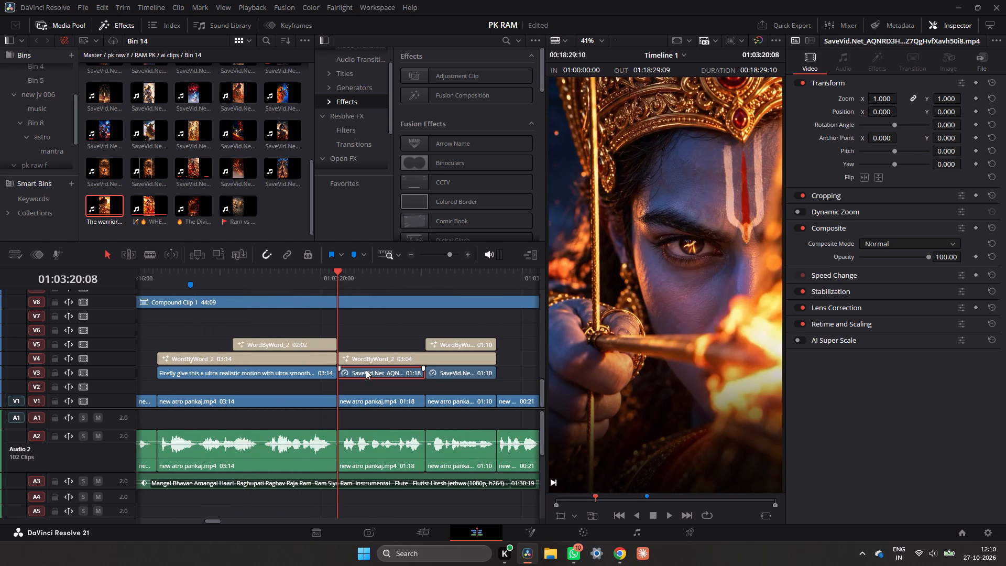
pyautogui.click(409, 255)
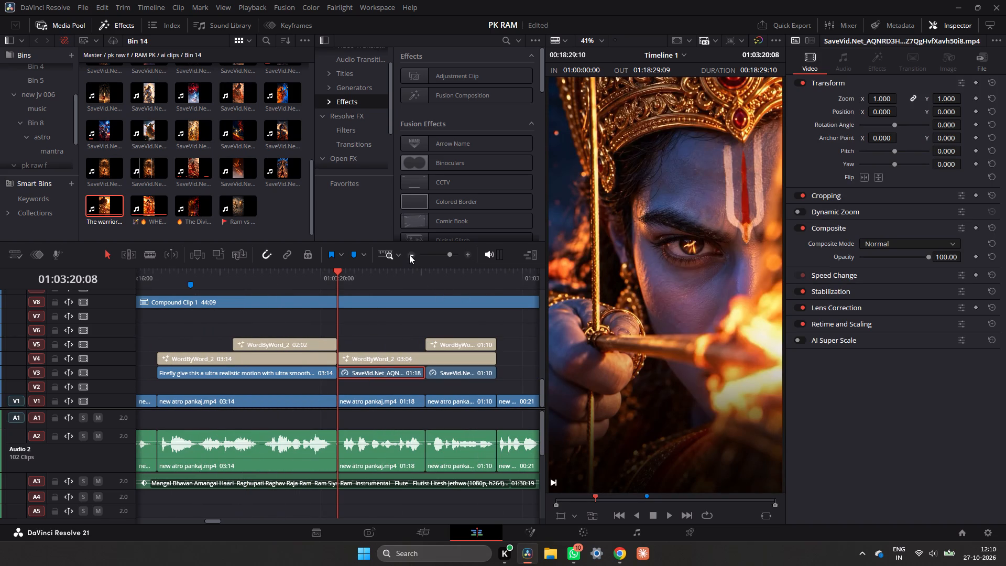
pyautogui.click(409, 255)
pyautogui.moveTo(402, 285); pyautogui.dragTo(420, 288)
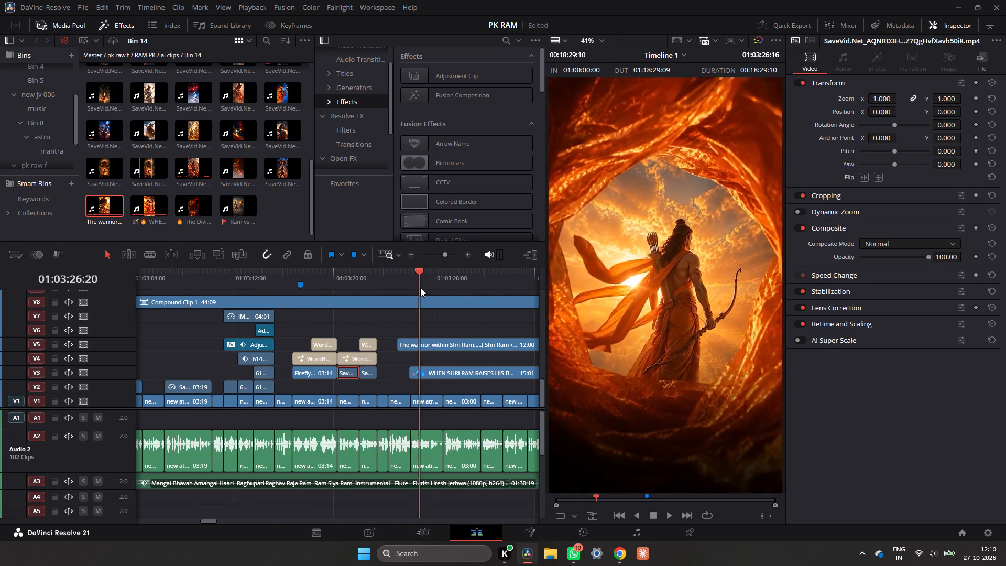
pyautogui.moveTo(420, 288); pyautogui.dragTo(461, 301)
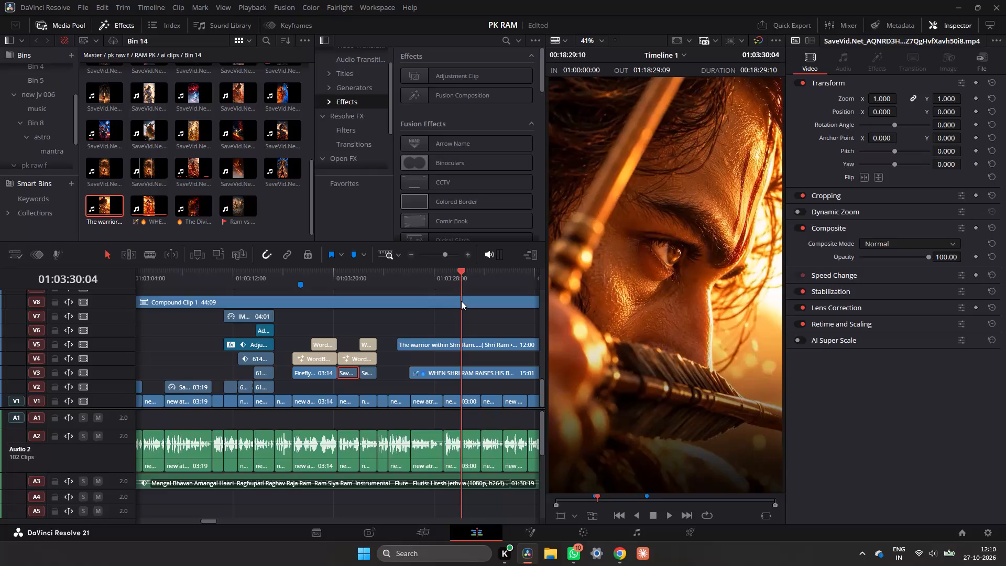
pyautogui.moveTo(461, 301); pyautogui.dragTo(403, 317)
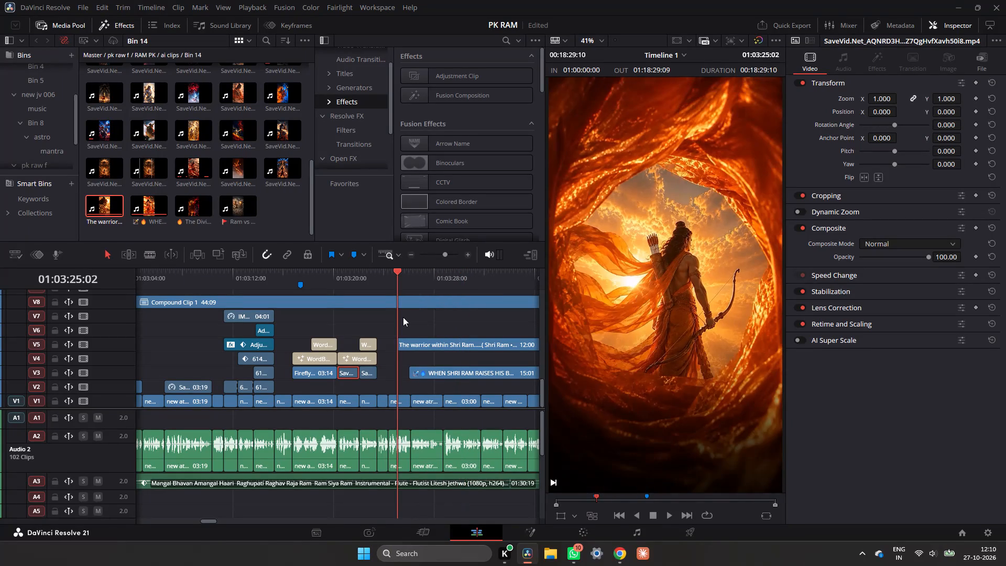
pyautogui.moveTo(403, 317); pyautogui.dragTo(402, 317)
pyautogui.press('space')
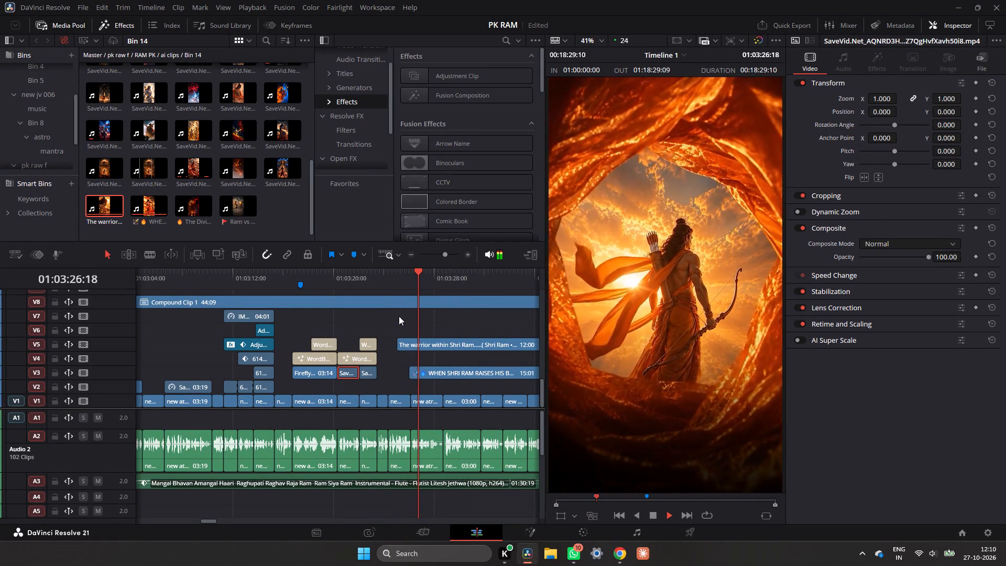
pyautogui.press('space')
pyautogui.click(378, 284)
pyautogui.press('space')
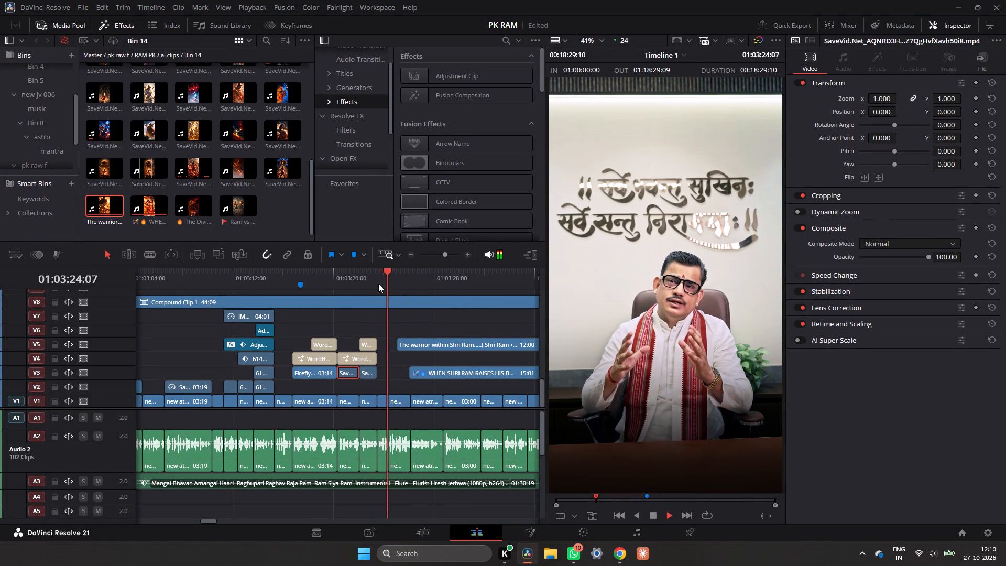
pyautogui.press('space')
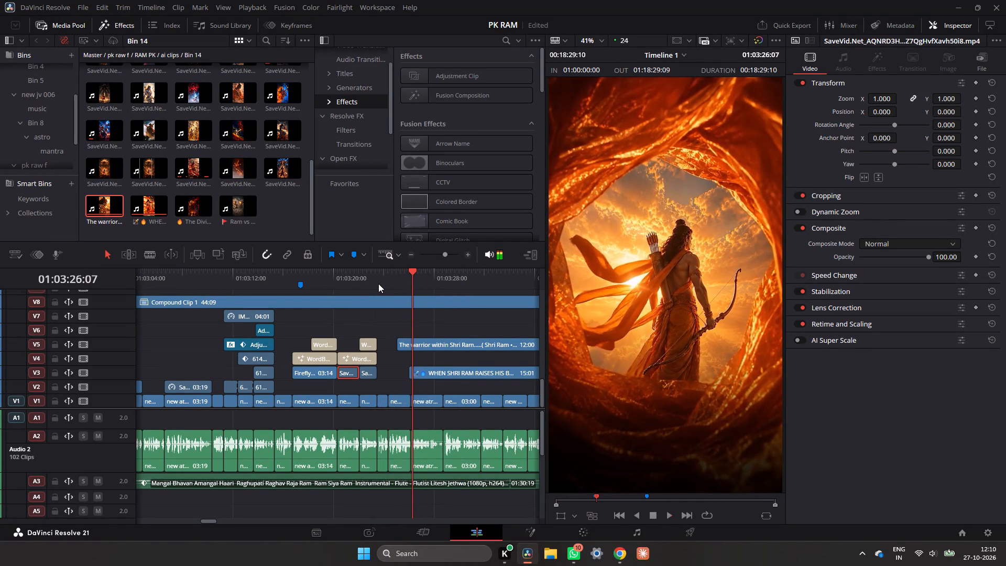
pyautogui.moveTo(418, 285); pyautogui.dragTo(409, 289)
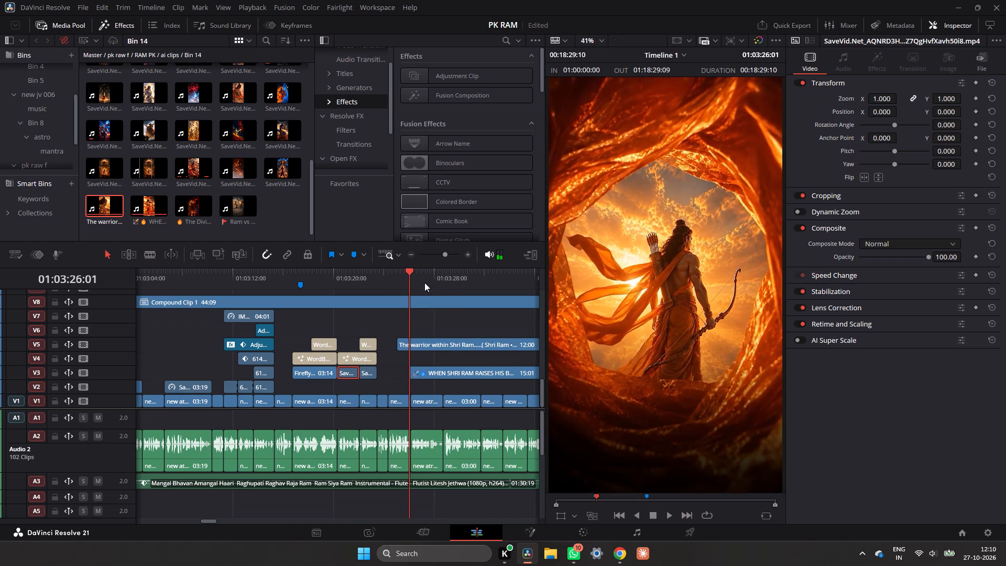
# Move the warrior clip's start to about 01:03:26:04, aligned with the V1 cut, and shift it down to V4.
pyautogui.doubleClick(470, 254)
pyautogui.moveTo(361, 282); pyautogui.dragTo(370, 286)
pyautogui.moveTo(402, 338); pyautogui.dragTo(457, 345)
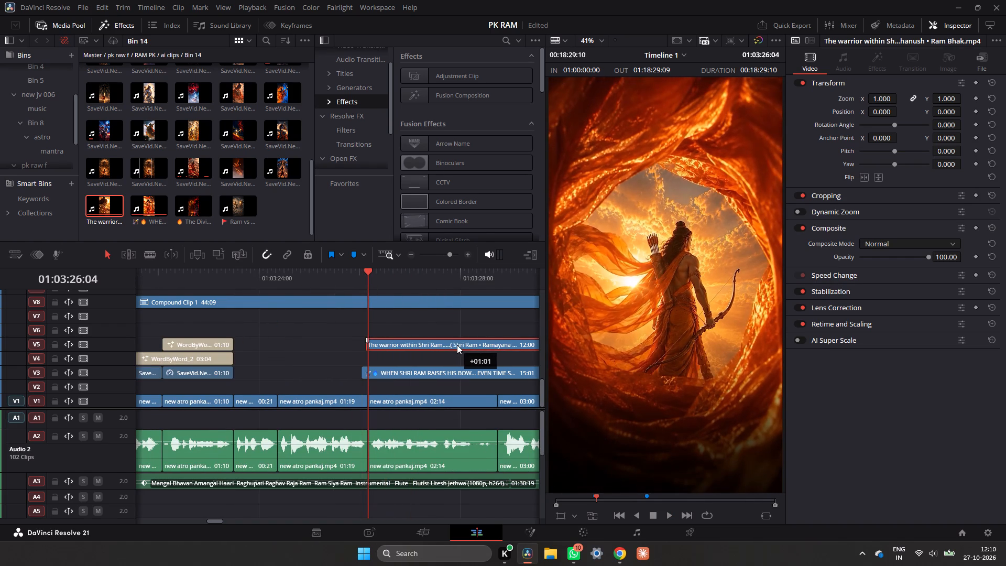
pyautogui.moveTo(457, 345); pyautogui.dragTo(461, 344)
pyautogui.moveTo(368, 275); pyautogui.dragTo(358, 277)
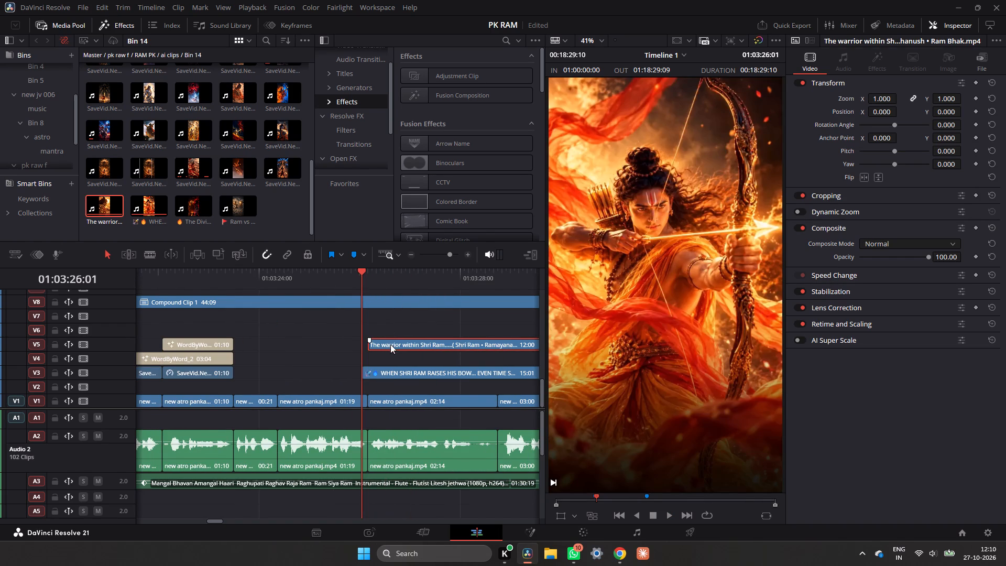
pyautogui.moveTo(390, 345); pyautogui.dragTo(390, 354)
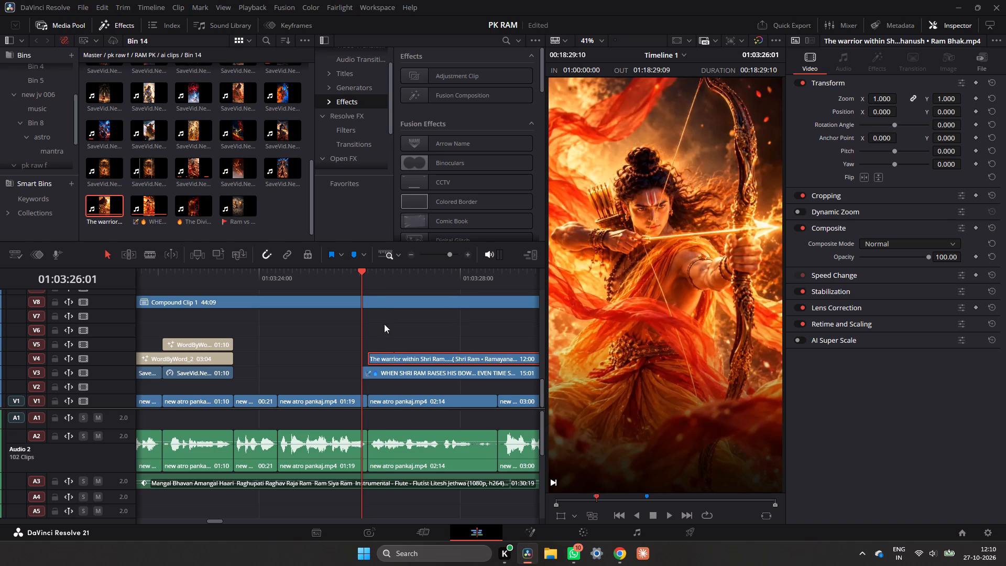
# Play back the opening of the repositioned warrior clip repeatedly, between about 01:03:26:04 and 01:03:27:07, to find a cut point.
pyautogui.moveTo(363, 279); pyautogui.dragTo(371, 280)
pyautogui.press('space')
pyautogui.press('space')
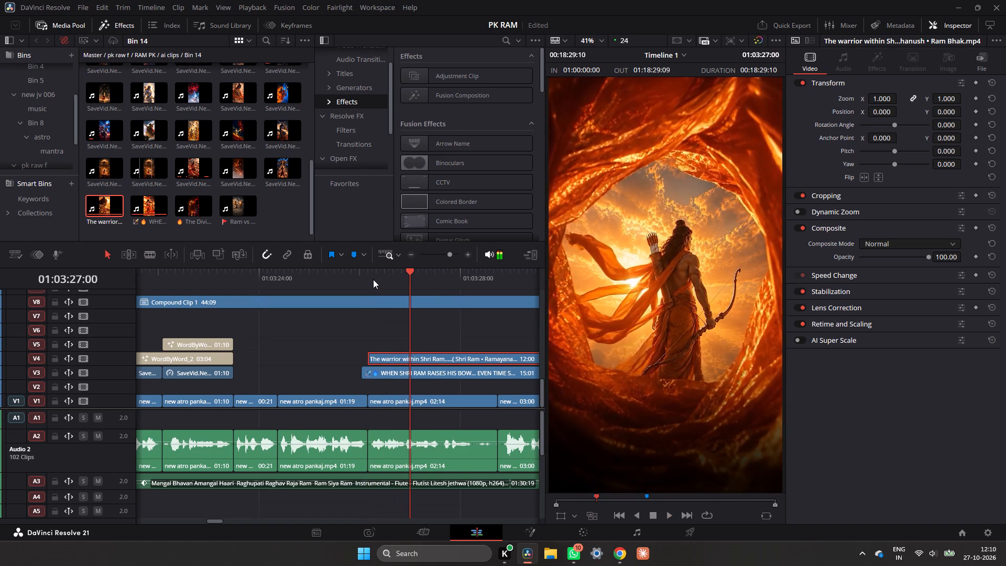
pyautogui.press('space')
pyautogui.press('space')
pyautogui.moveTo(428, 281); pyautogui.dragTo(409, 297)
pyautogui.press('space')
pyautogui.press('space')
pyautogui.moveTo(425, 287); pyautogui.dragTo(402, 302)
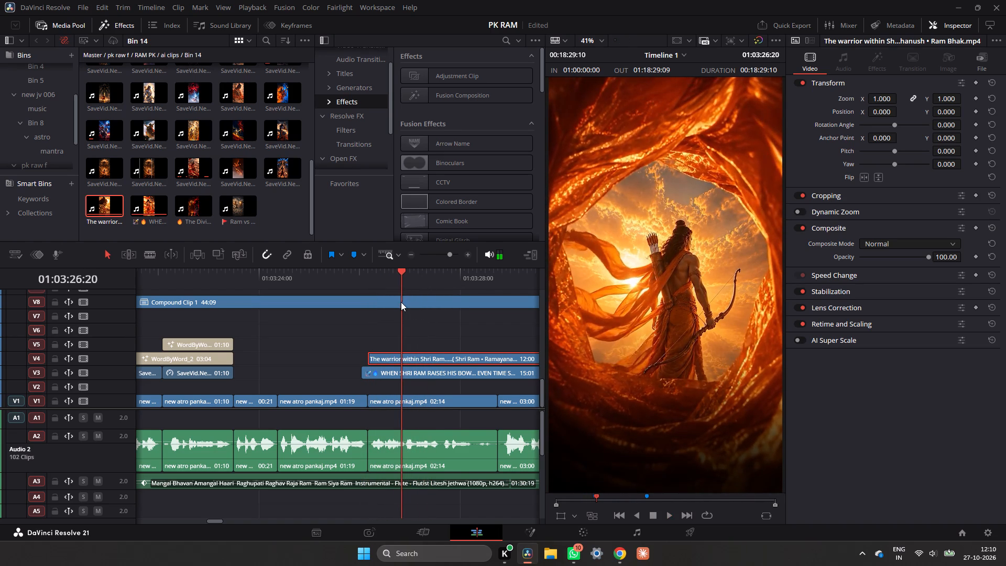
pyautogui.press('space')
pyautogui.press('space')
pyautogui.doubleClick(464, 257)
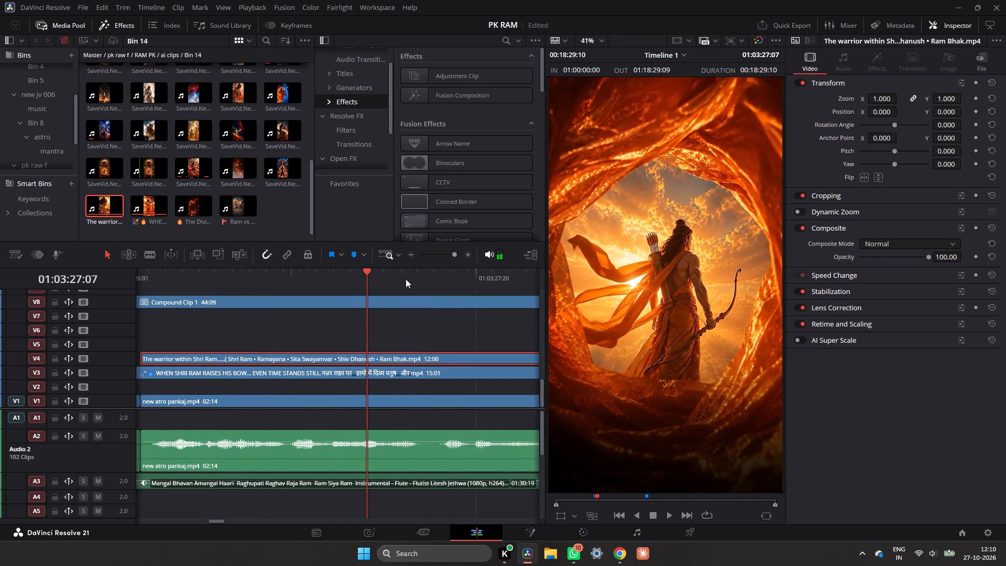
pyautogui.doubleClick(414, 257)
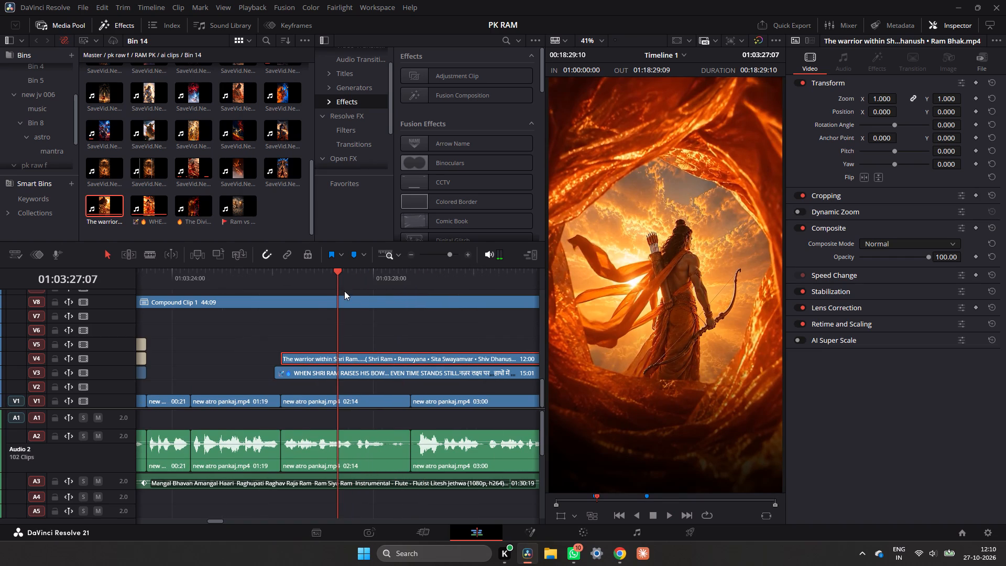
# Split the warrior clip on V4 at 01:03:26:21.
pyautogui.moveTo(345, 287); pyautogui.dragTo(316, 300)
pyautogui.press('space')
pyautogui.press('space')
pyautogui.moveTo(345, 279); pyautogui.dragTo(316, 301)
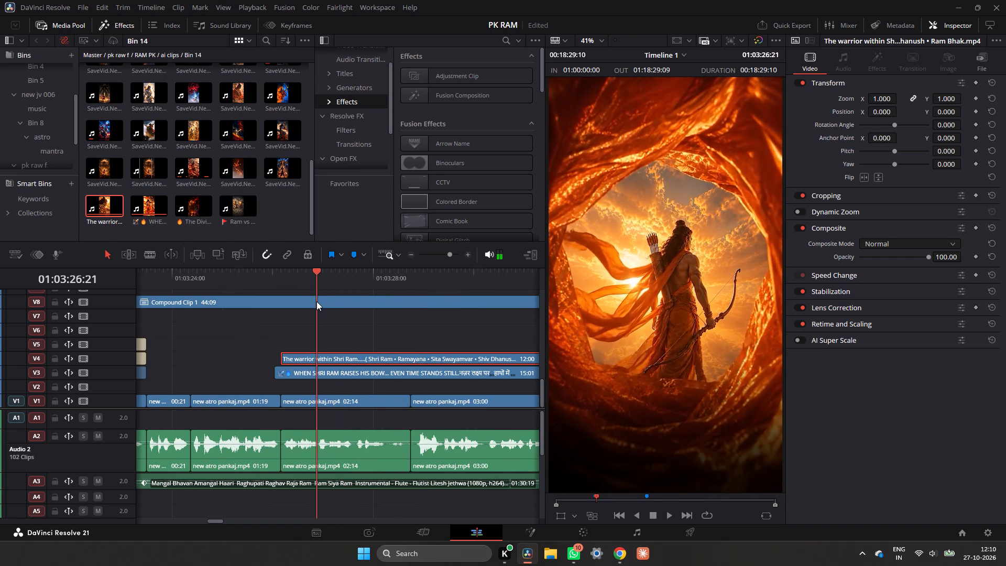
pyautogui.moveTo(316, 301); pyautogui.dragTo(316, 301)
pyautogui.hotkey('ctrl', 'b')
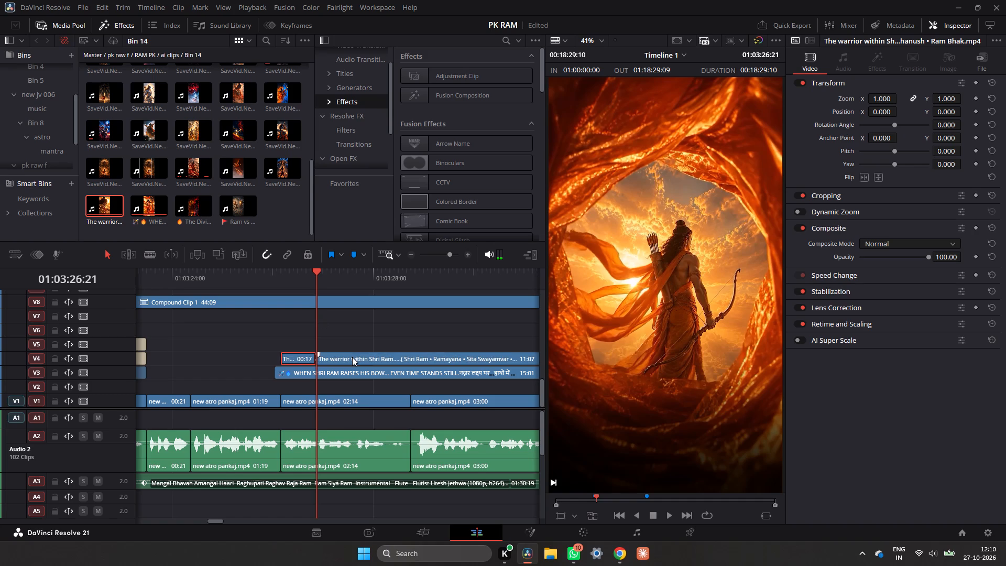
# Play back the rest of the warrior clip from 01:03:26:21 to about 01:03:37:05.
pyautogui.press('space')
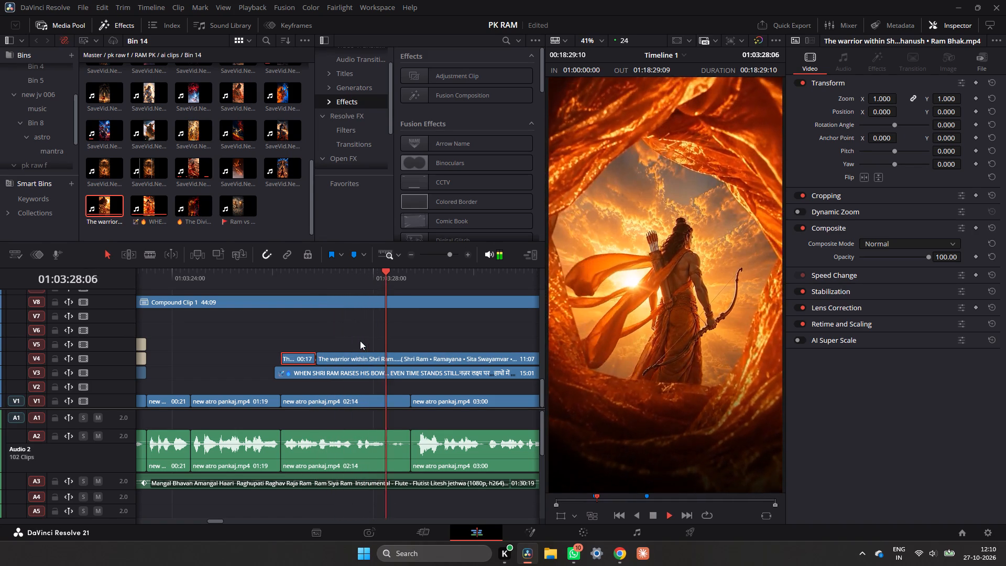
pyautogui.click(411, 256)
pyautogui.click(411, 256)
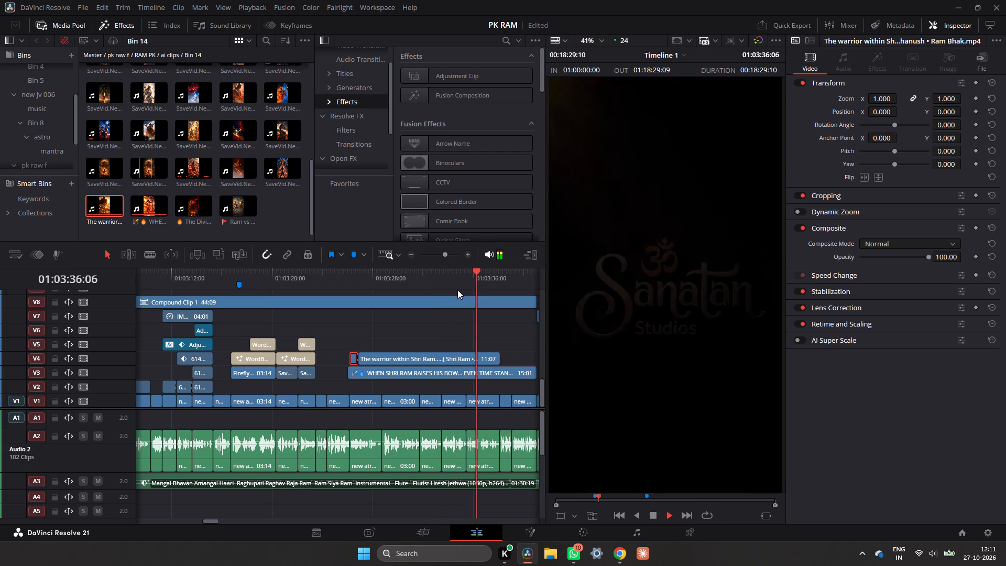
pyautogui.press('space')
pyautogui.press('space')
pyautogui.press('space')
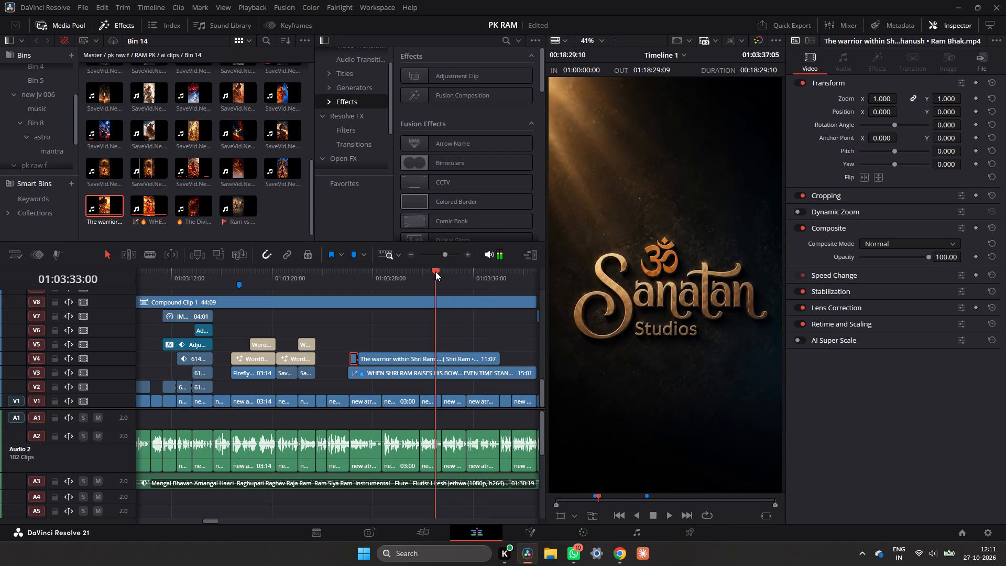
# Review the shot change after 01:03:31:18 and split the warrior clip on V4 at 01:03:33:12.
pyautogui.click(435, 271)
pyautogui.click(426, 278)
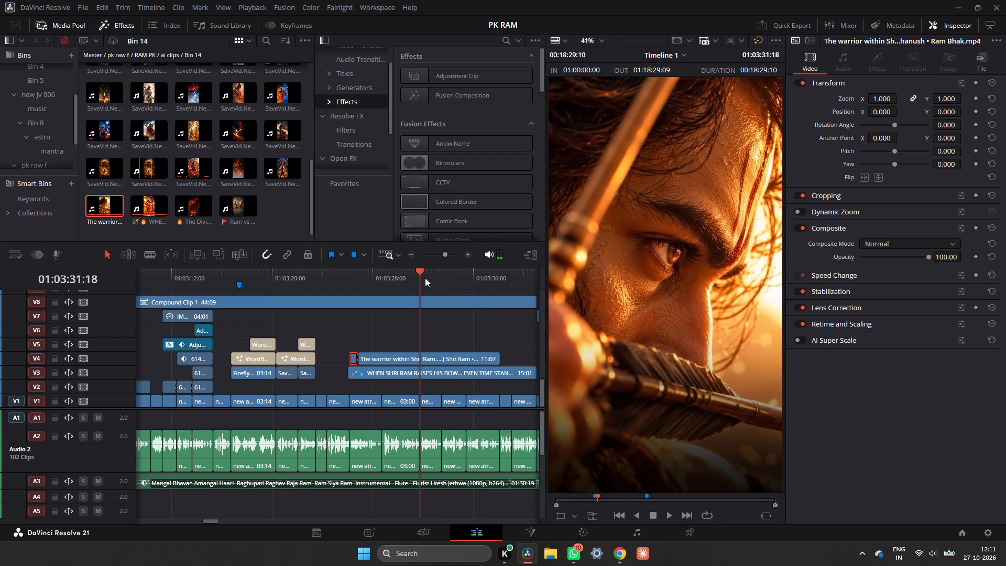
pyautogui.press('space')
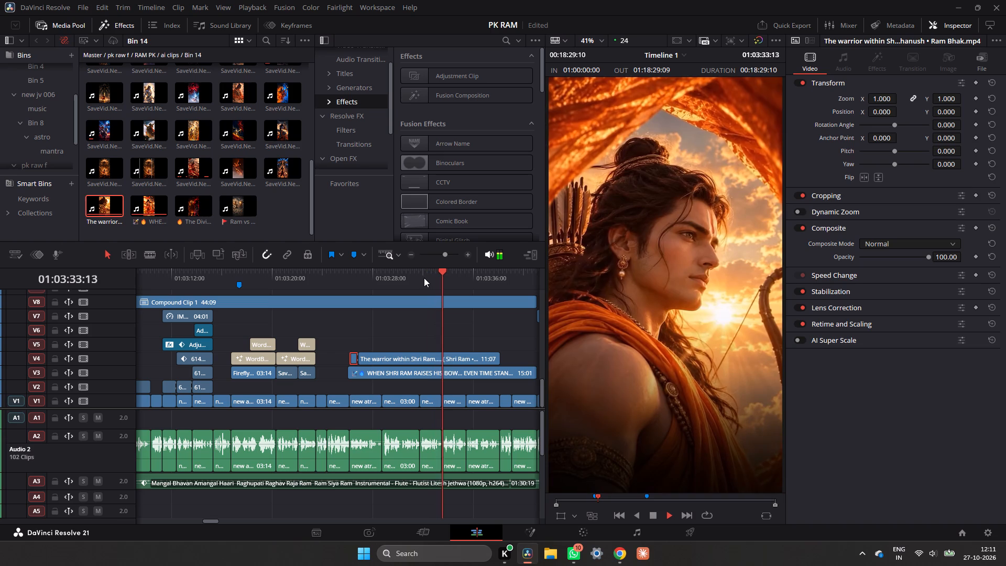
pyautogui.press('space')
pyautogui.moveTo(455, 275); pyautogui.dragTo(442, 283)
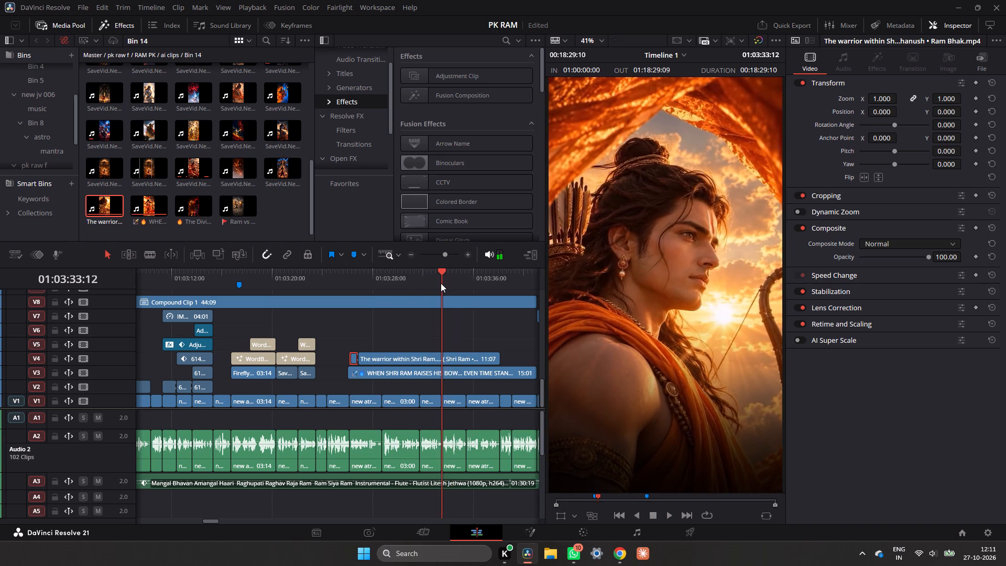
pyautogui.press('space')
pyautogui.press('space')
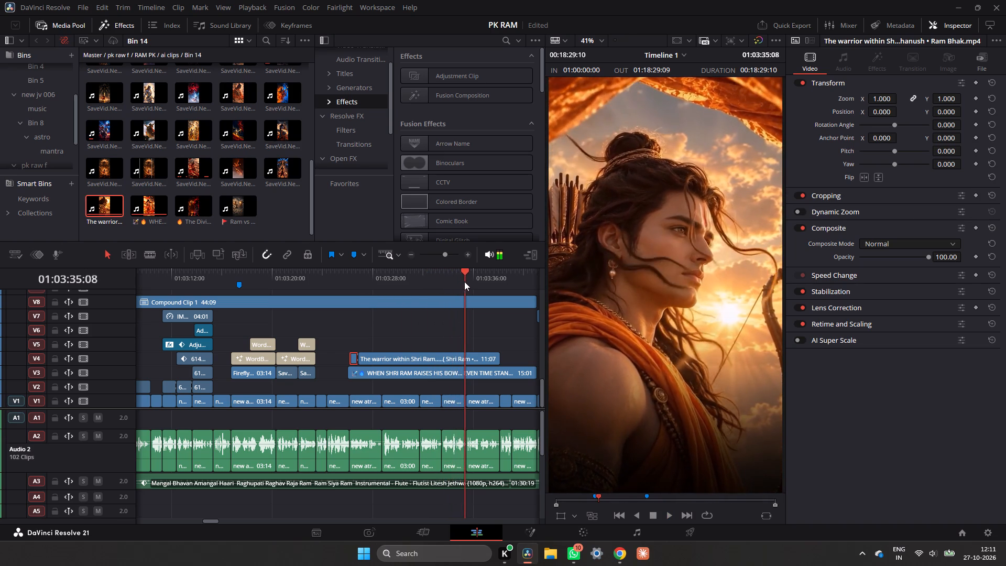
pyautogui.moveTo(465, 278); pyautogui.dragTo(438, 293)
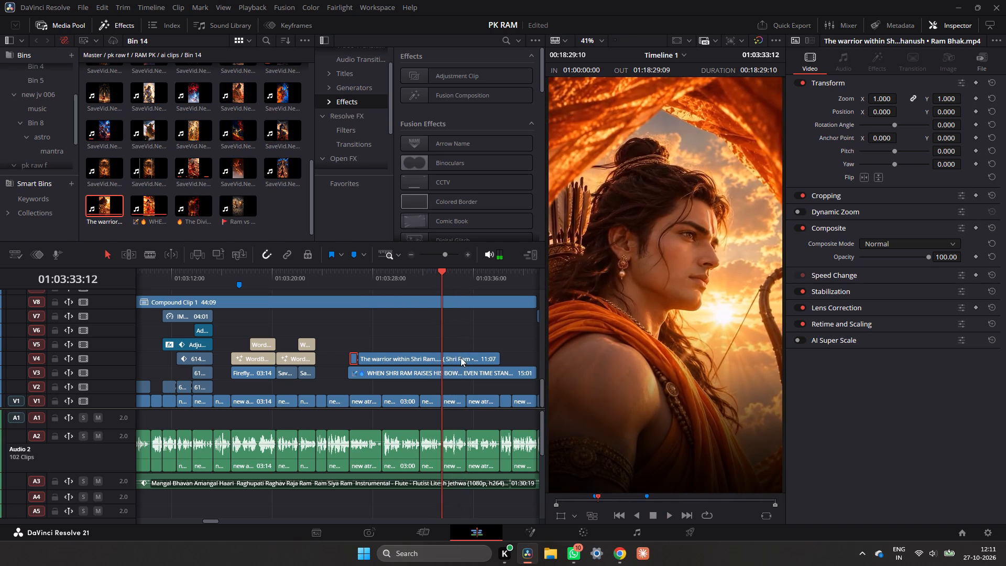
pyautogui.click(461, 357)
pyautogui.hotkey('ctrl', 'b')
# Trim the end of the last warrior segment on V4 back to about 01:03:35:11, in line with the V1 cut.
pyautogui.press('space')
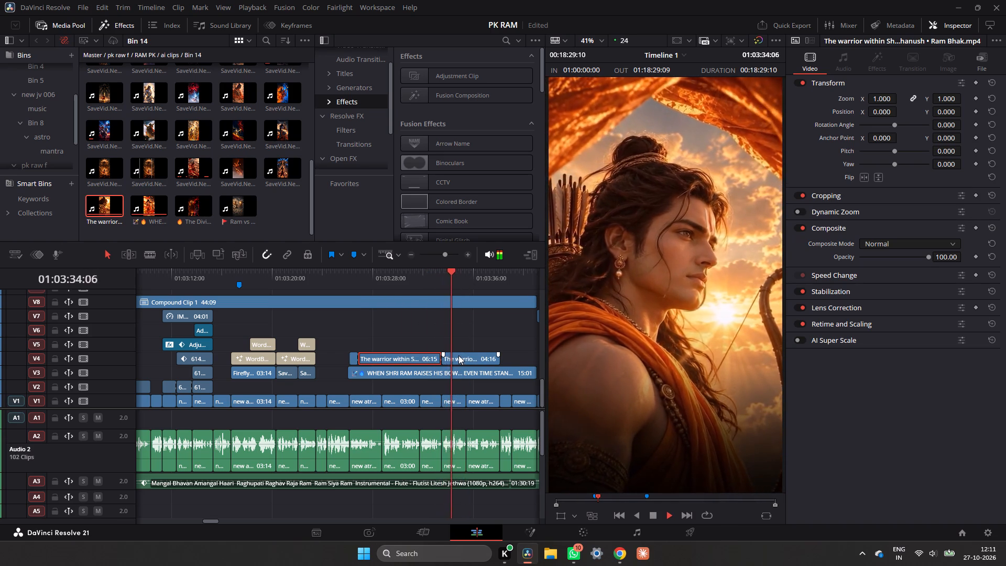
pyautogui.press('space')
pyautogui.click(469, 284)
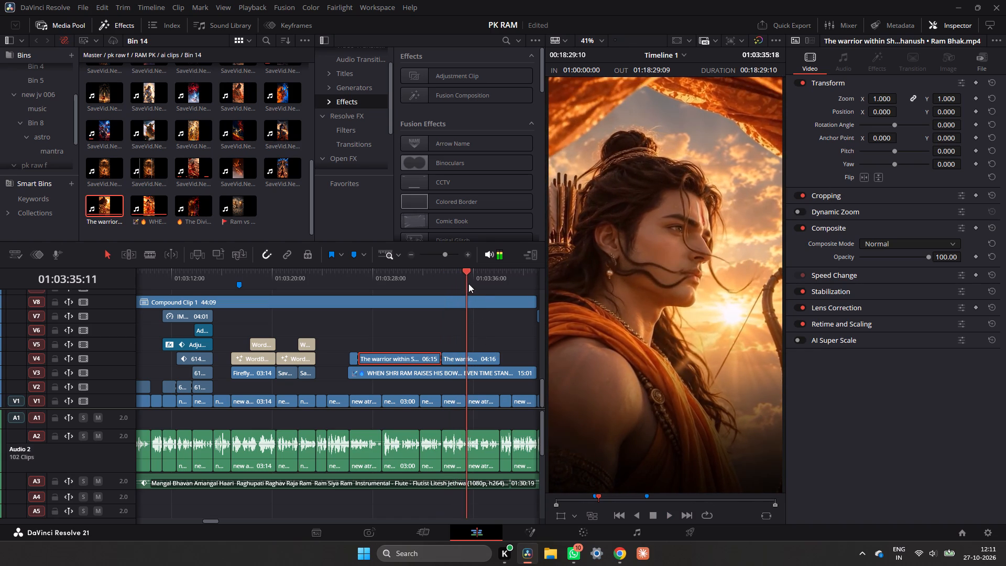
pyautogui.click(498, 361)
pyautogui.press('space')
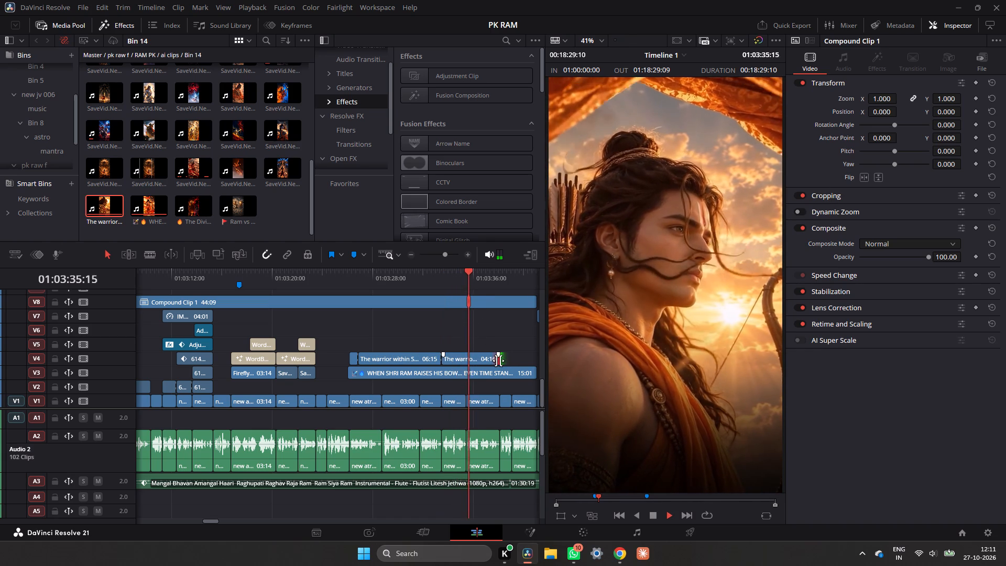
pyautogui.press('space')
pyautogui.moveTo(498, 361); pyautogui.dragTo(482, 363)
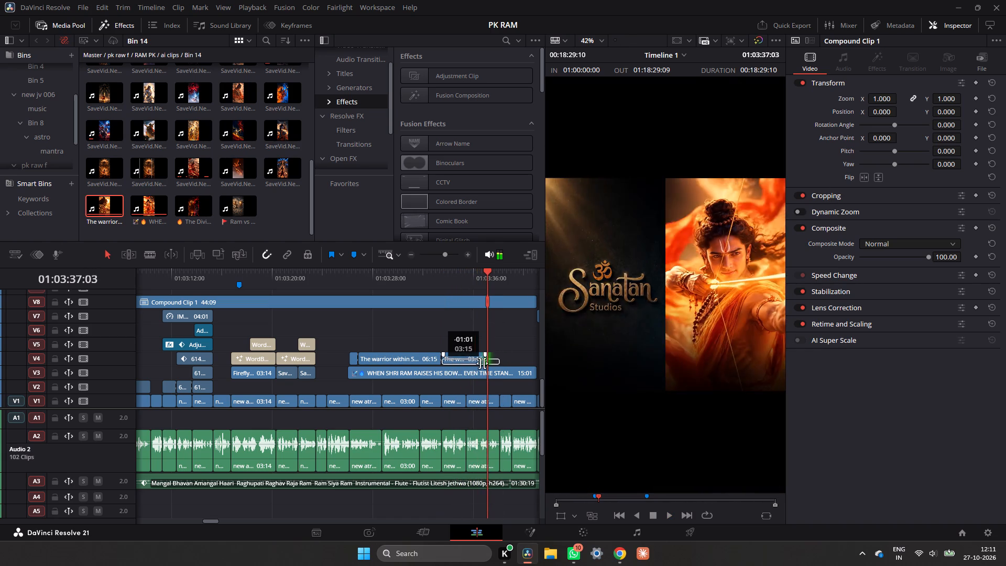
pyautogui.moveTo(482, 363); pyautogui.dragTo(468, 369)
# Play back the trimmed ending and earlier part of the warrior segments, and return the playhead to about 01:03:22:02.
pyautogui.click(450, 286)
pyautogui.press('space')
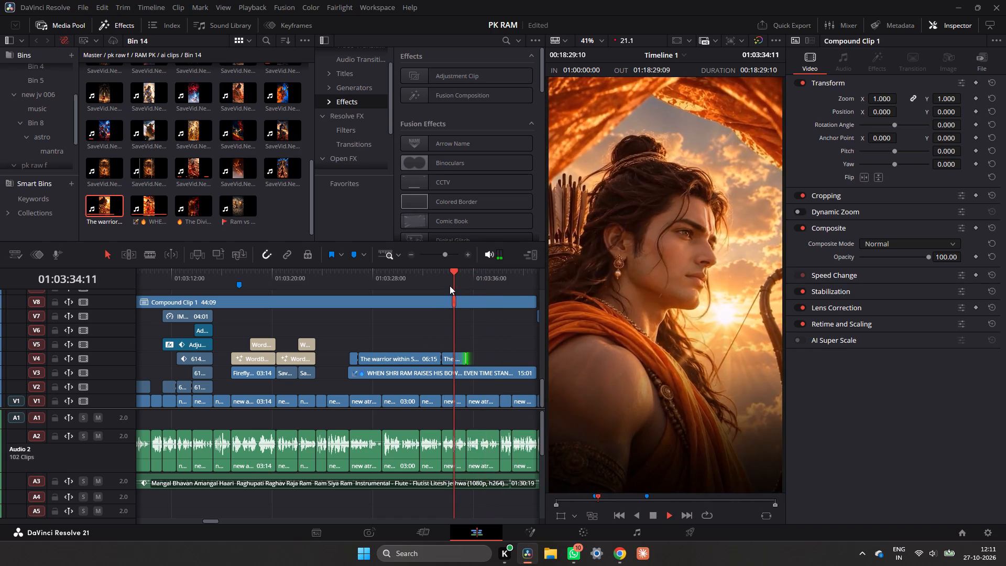
pyautogui.press('space')
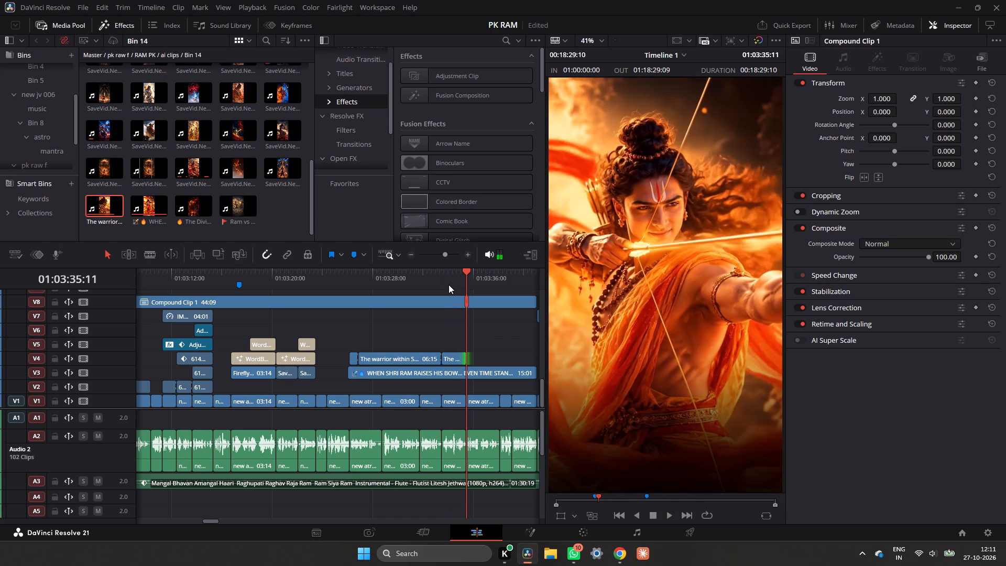
pyautogui.moveTo(449, 285); pyautogui.dragTo(379, 305)
pyautogui.press('space')
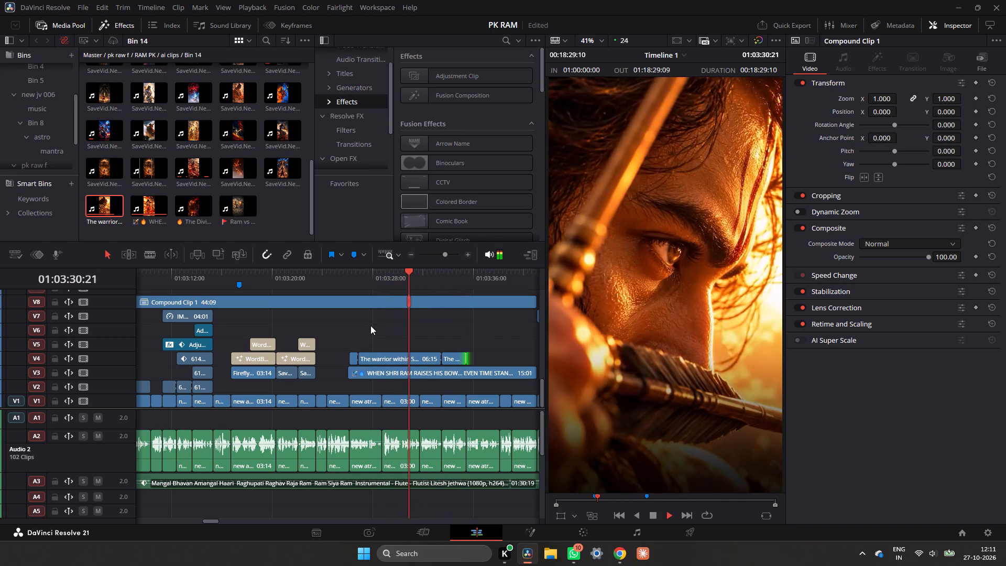
pyautogui.press('space')
pyautogui.click(292, 271)
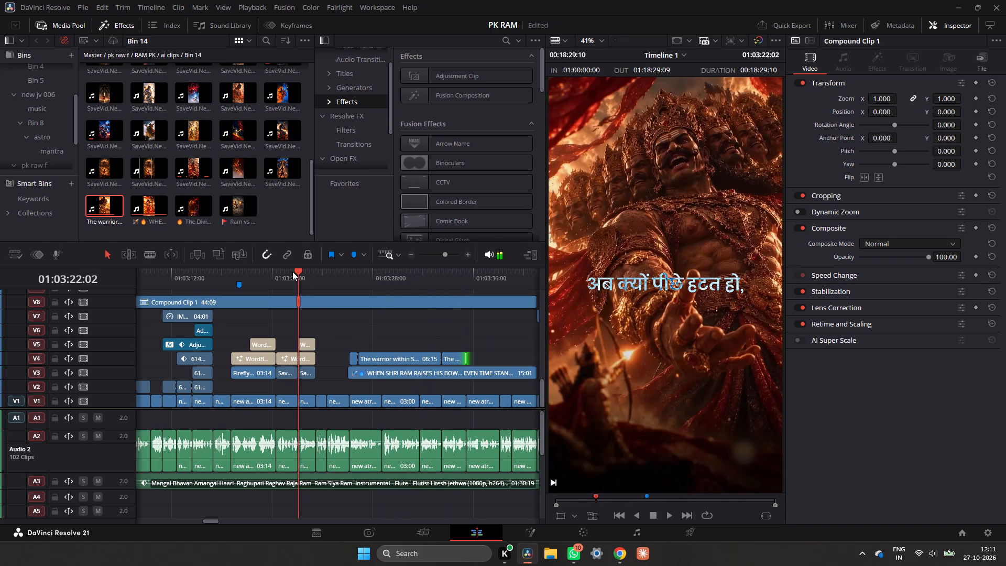
# Move the WHEN SHRI RAM RAISES HIS BOW clip from V3 up to V5, so it starts at about 01:03:37:18.
pyautogui.press('space')
pyautogui.press('space')
pyautogui.click(230, 280)
pyautogui.press('space')
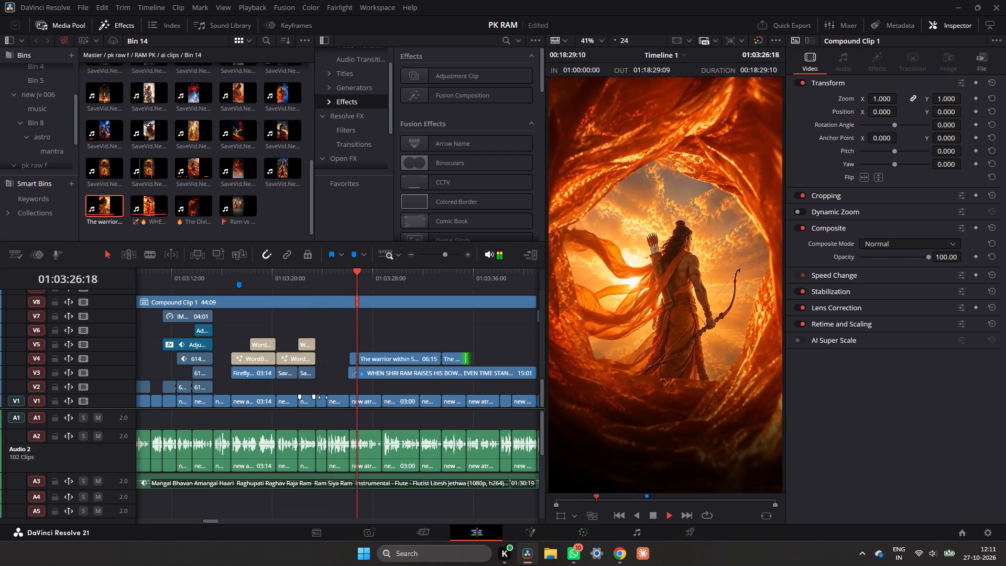
pyautogui.press('space')
pyautogui.click(374, 376)
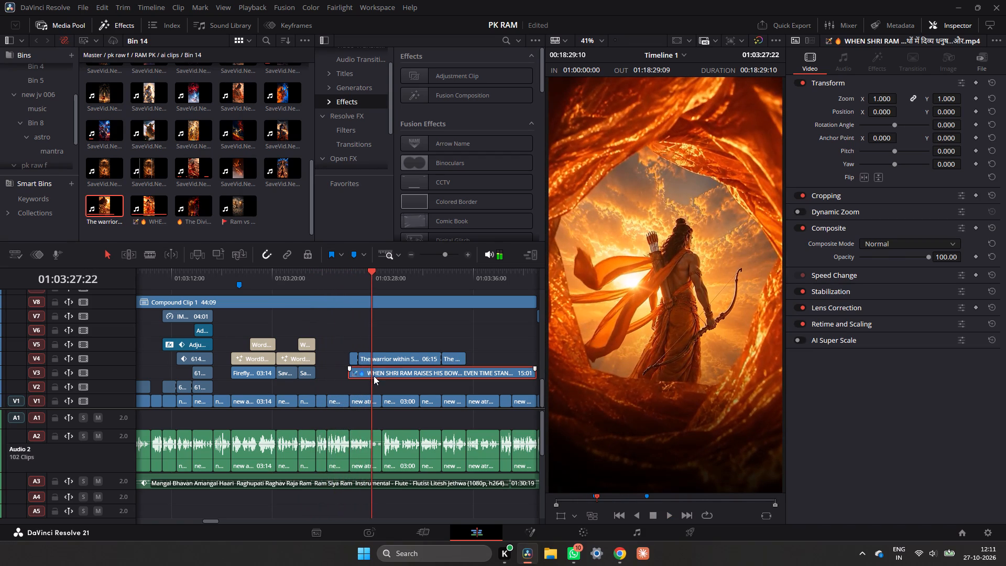
pyautogui.moveTo(374, 376); pyautogui.dragTo(429, 345)
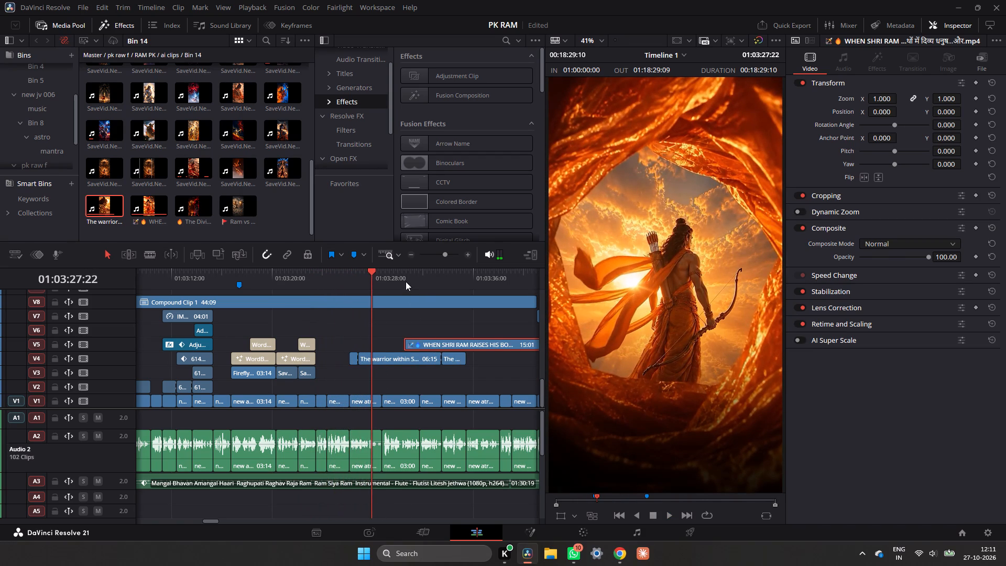
pyautogui.moveTo(406, 281); pyautogui.dragTo(497, 302)
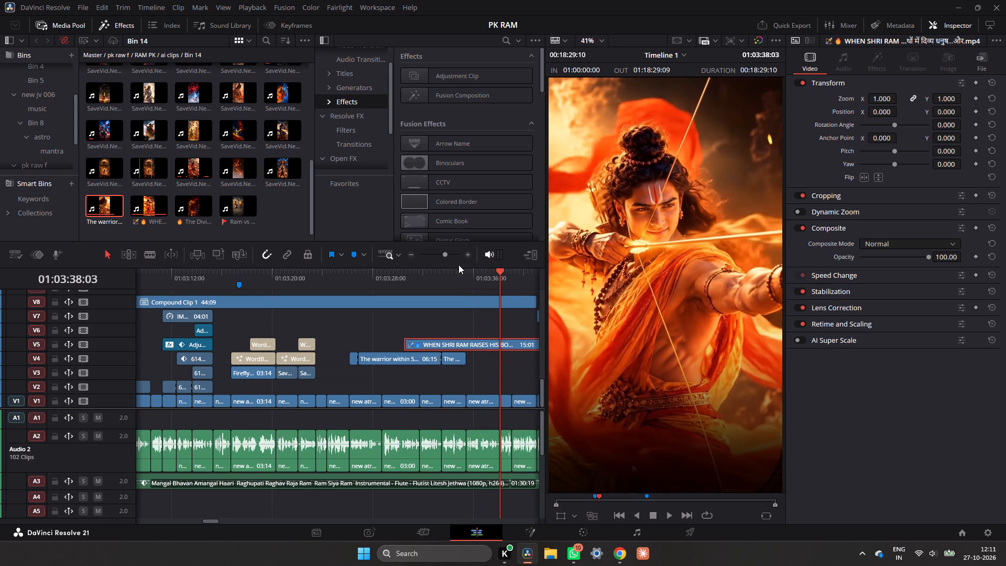
pyautogui.click(412, 253)
pyautogui.moveTo(438, 281); pyautogui.dragTo(468, 289)
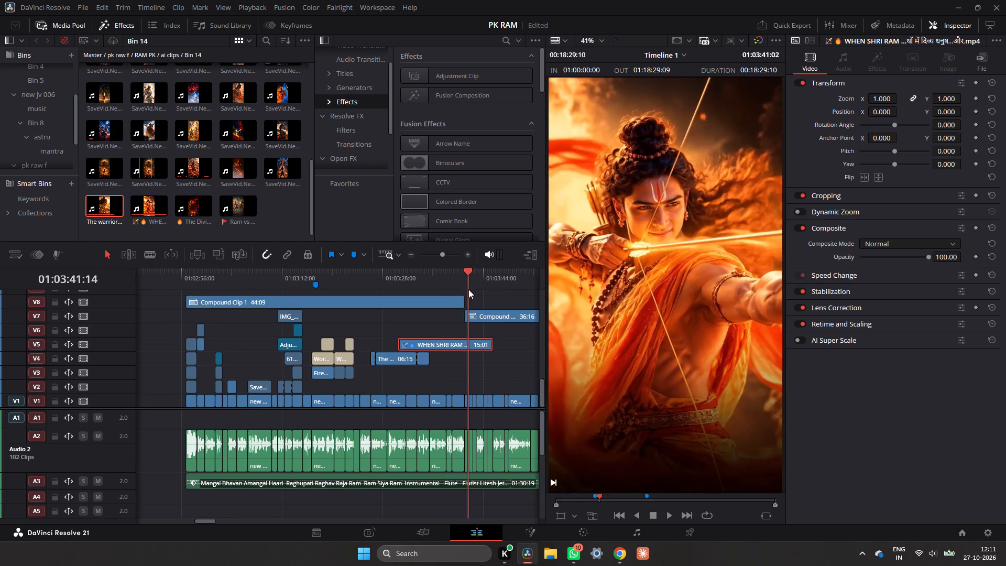
pyautogui.moveTo(468, 289); pyautogui.dragTo(411, 317)
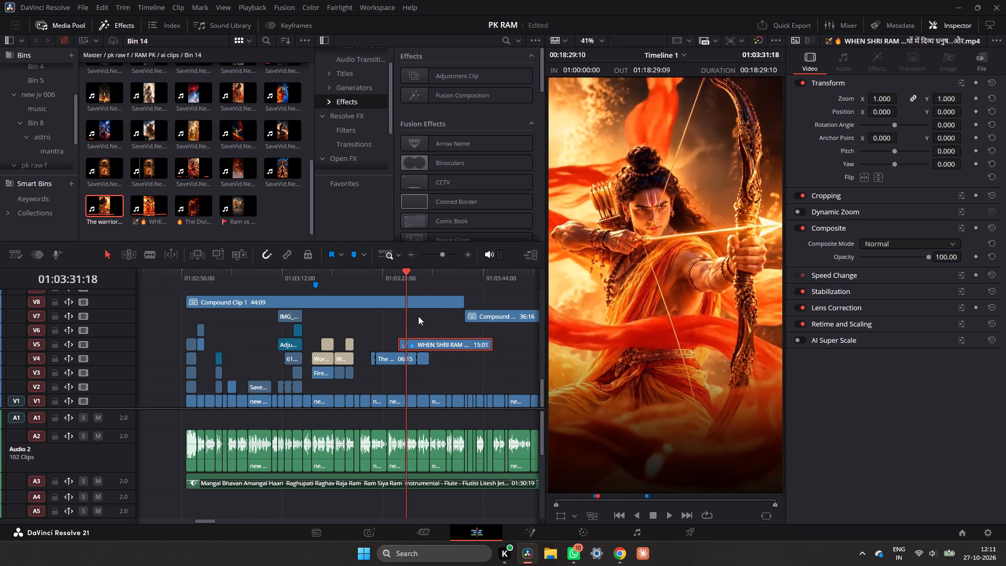
pyautogui.moveTo(436, 340); pyautogui.dragTo(480, 345)
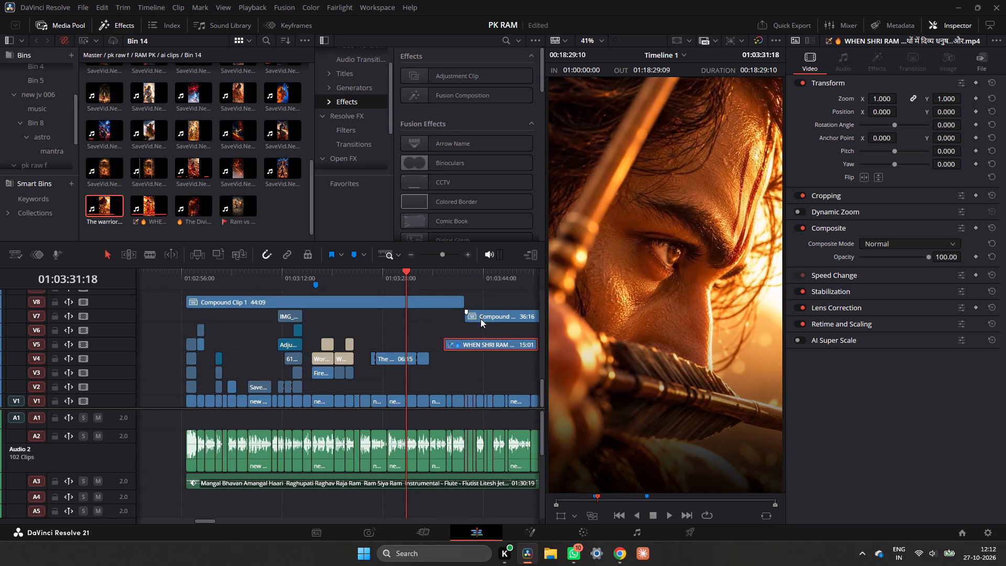
# Move the 36:16 Compound Clip 1 from V7 to V8, directly after the 44:09 compound clip.
pyautogui.moveTo(481, 312); pyautogui.dragTo(481, 304)
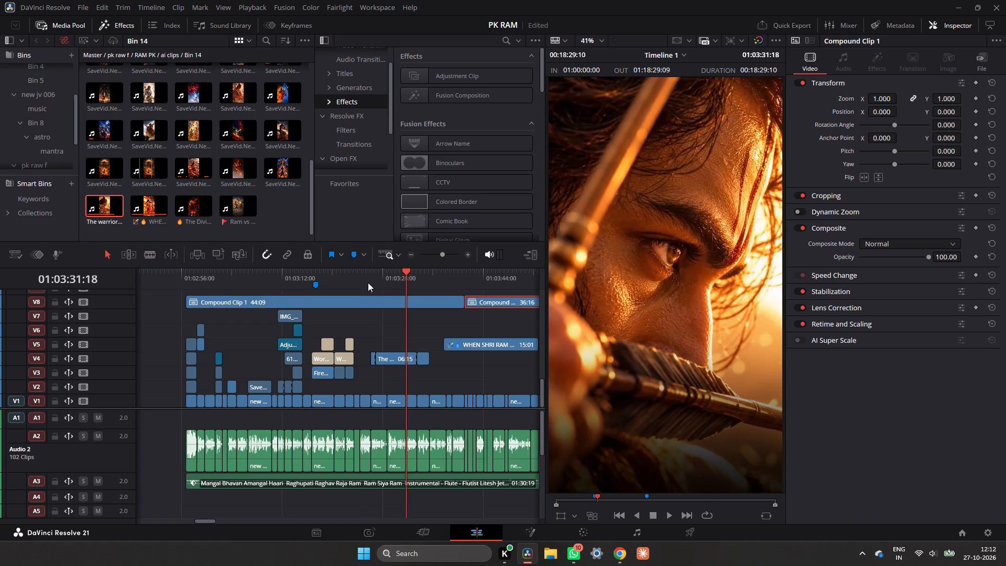
# Review the warrior shots from about 01:03:26 and disable the middle 06:15 warrior segment on V4.
pyautogui.click(368, 282)
pyautogui.press('space')
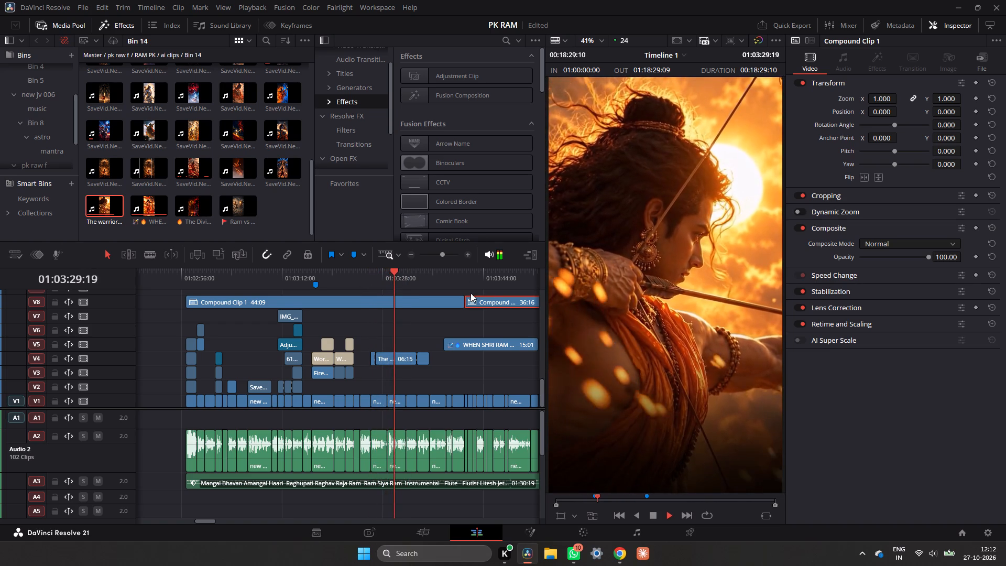
pyautogui.press('space')
pyautogui.click(376, 288)
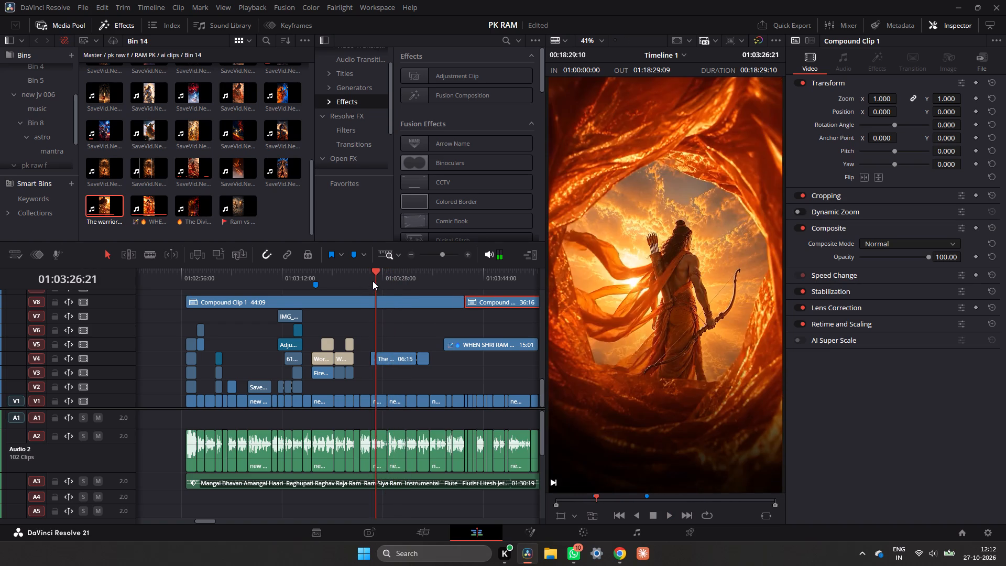
pyautogui.click(369, 279)
pyautogui.press('space')
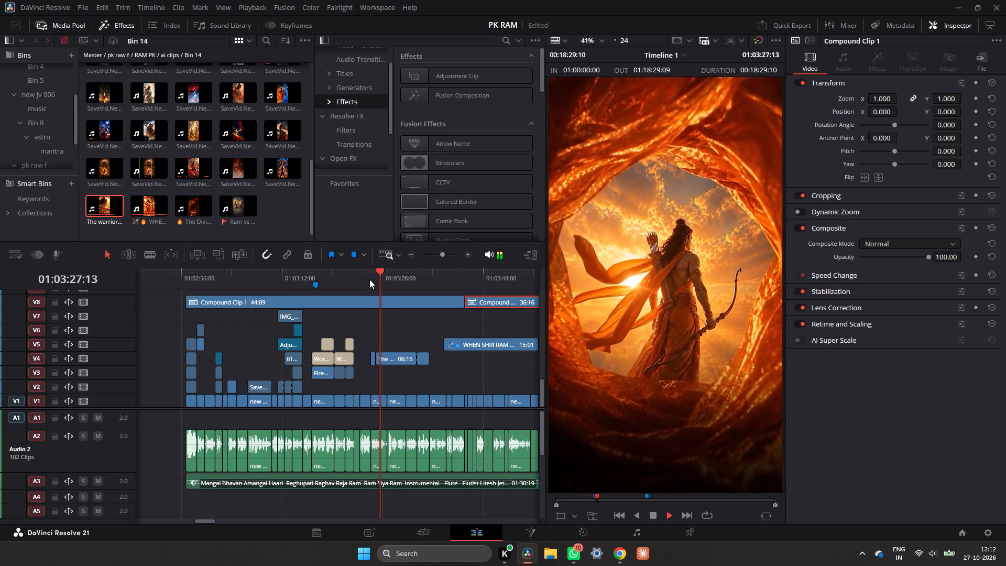
pyautogui.press('space')
pyautogui.click(469, 256)
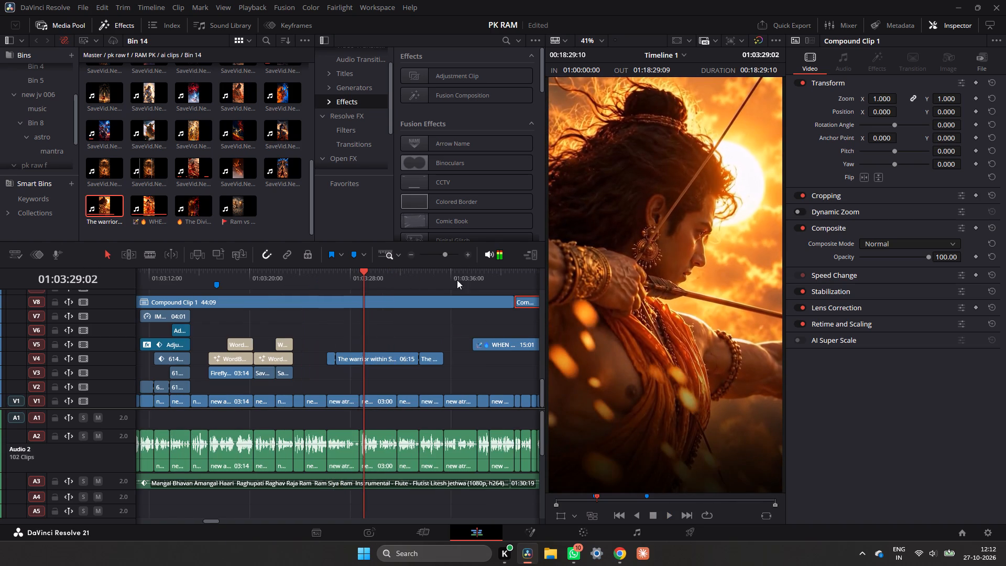
pyautogui.click(389, 355)
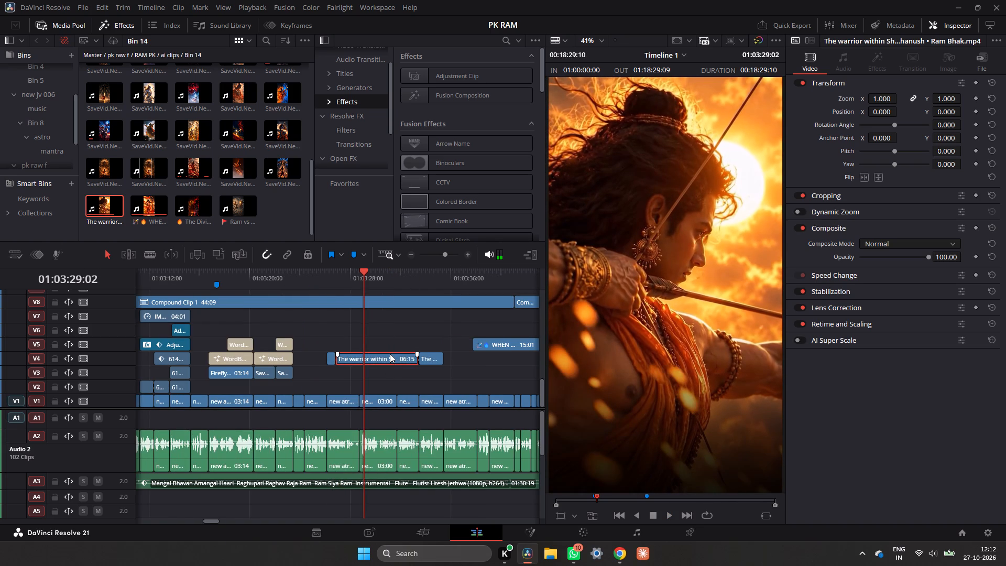
pyautogui.press('d')
# Play back from about 01:03:26 through the moved bow clip on V5 to about 01:03:44:12.
pyautogui.click(326, 287)
pyautogui.press('space')
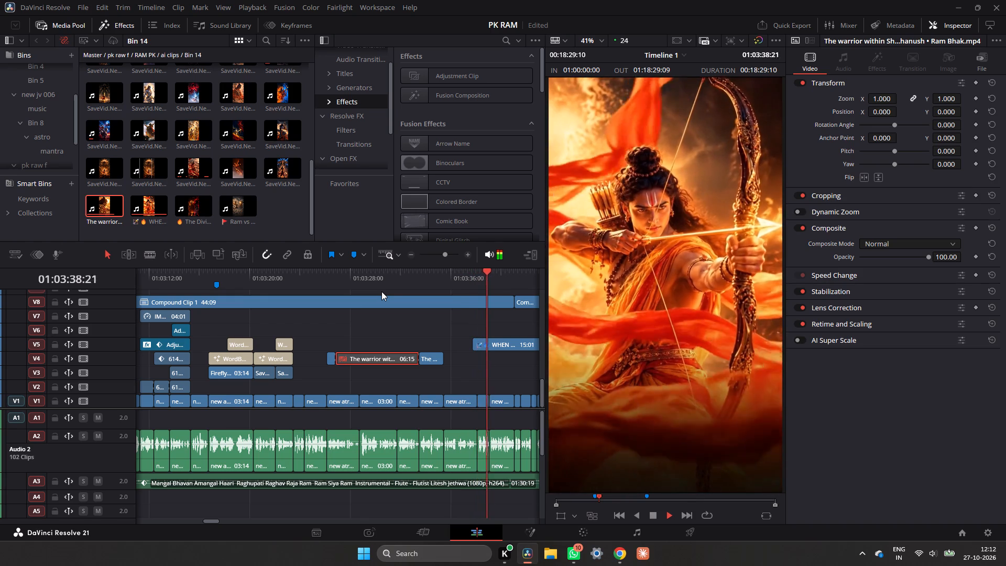
pyautogui.press('space')
pyautogui.moveTo(480, 278); pyautogui.dragTo(471, 284)
pyautogui.click(475, 278)
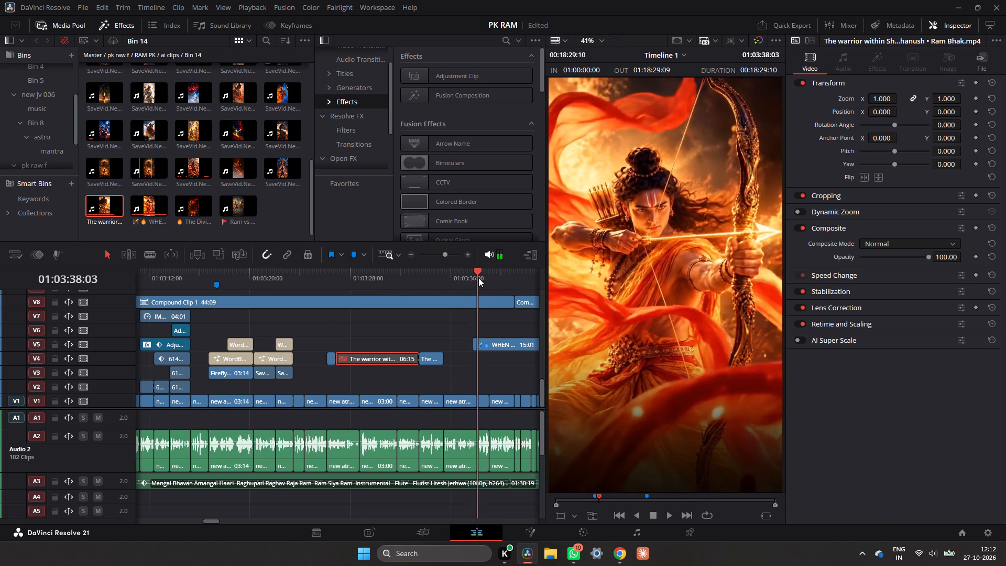
pyautogui.press('space')
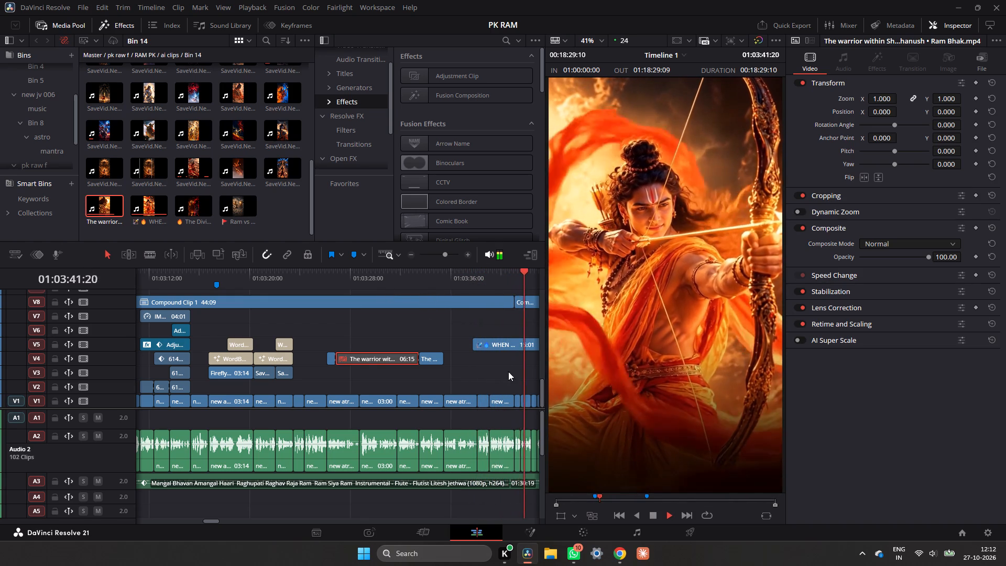
pyautogui.press('space')
pyautogui.press('space')
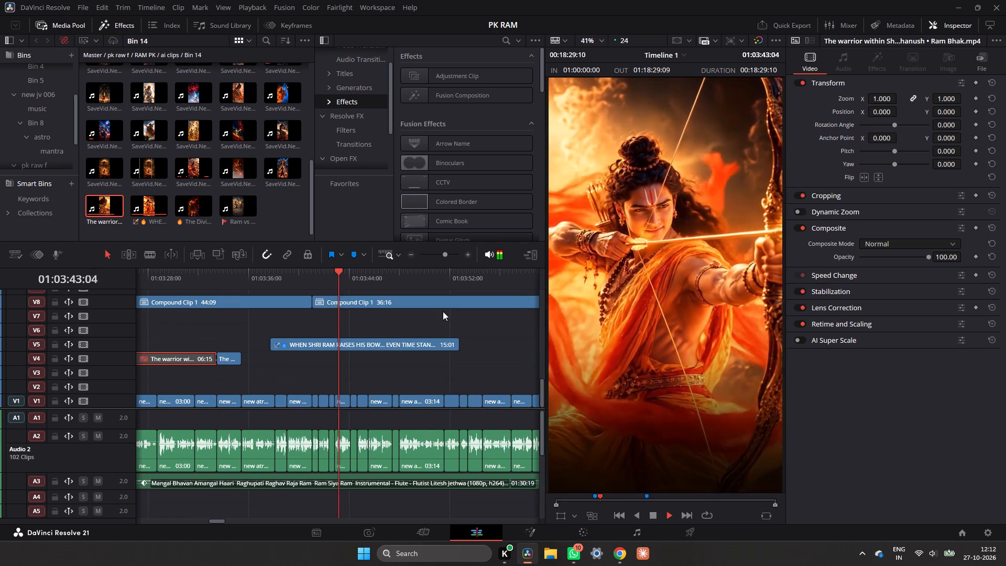
pyautogui.press('space')
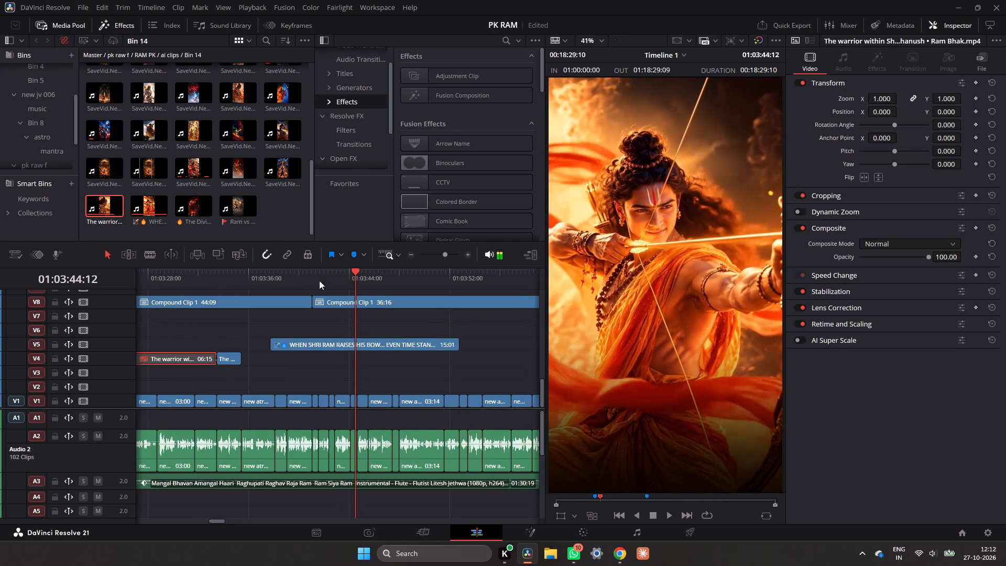
# Play back the sequence from about 01:03:10 into the first warrior segment and recheck its start near 01:03:26:04.
pyautogui.tripleClick(412, 254)
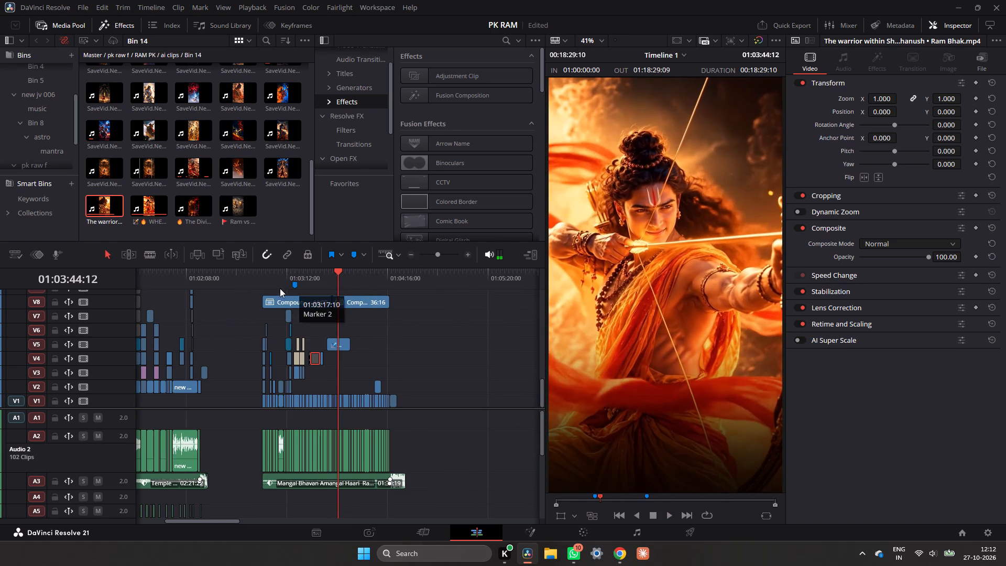
pyautogui.click(285, 280)
pyautogui.press('space')
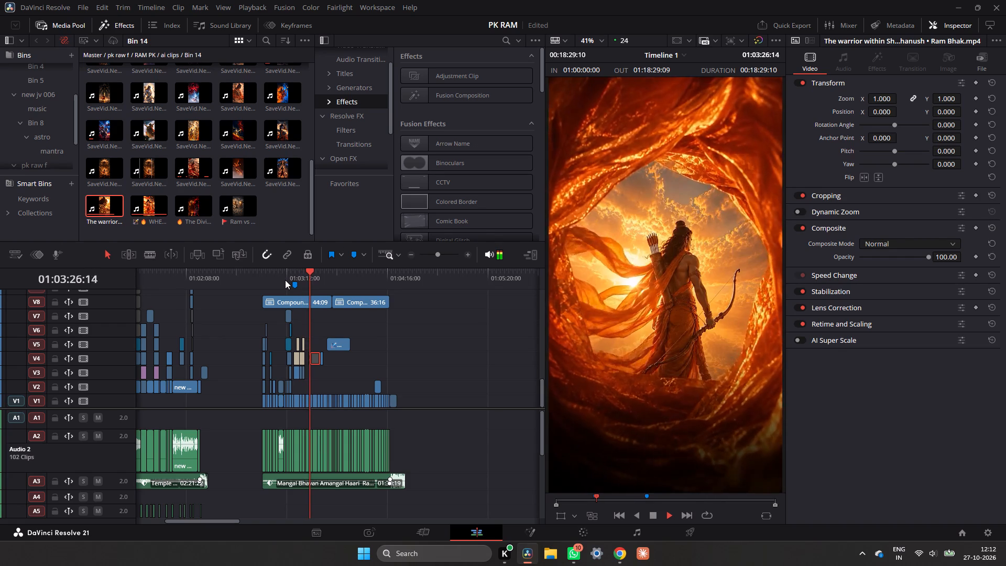
pyautogui.press('space')
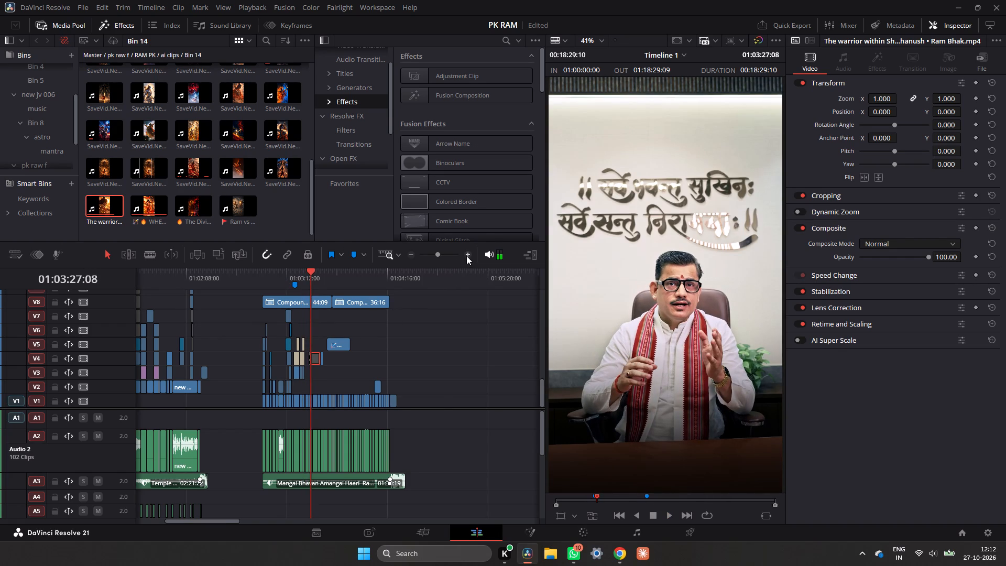
pyautogui.click(471, 252)
pyautogui.doubleClick(467, 252)
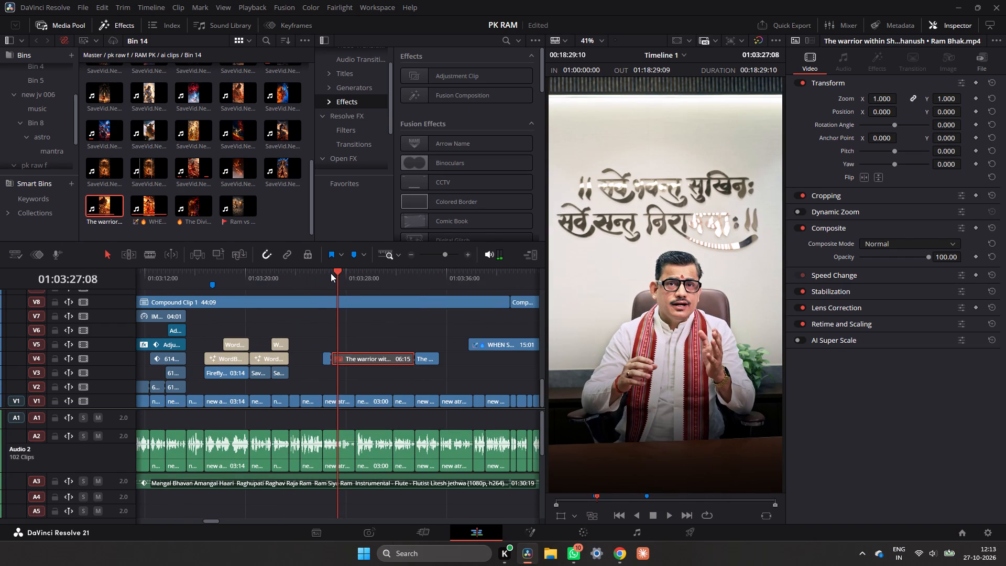
pyautogui.click(324, 275)
pyautogui.press('space')
pyautogui.press('space')
pyautogui.click(324, 275)
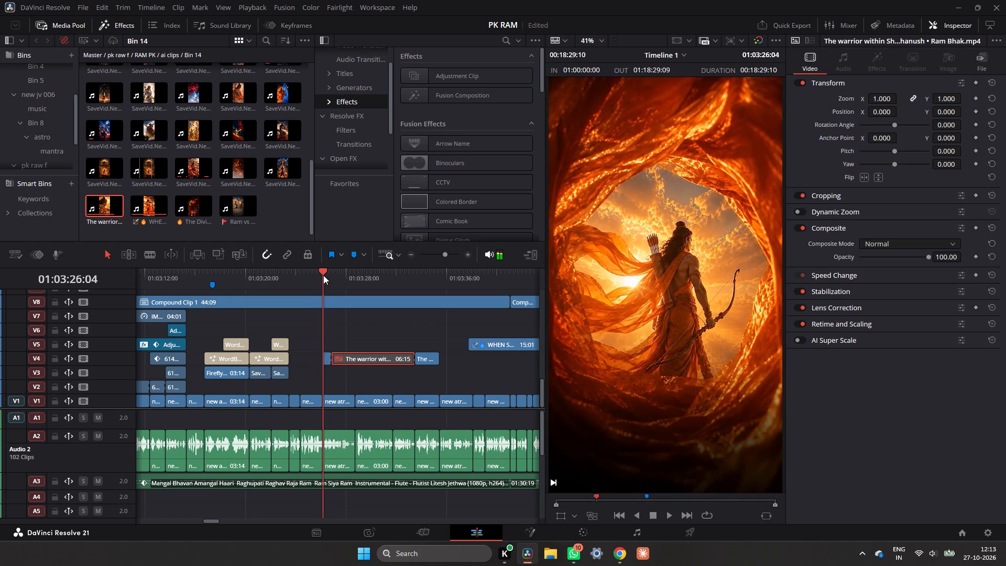
# Play back the captioned Ram and Ravan shots from about 01:03:20 to 01:03:22:21.
pyautogui.click(246, 280)
pyautogui.press('space')
pyautogui.press('space')
pyautogui.press('space')
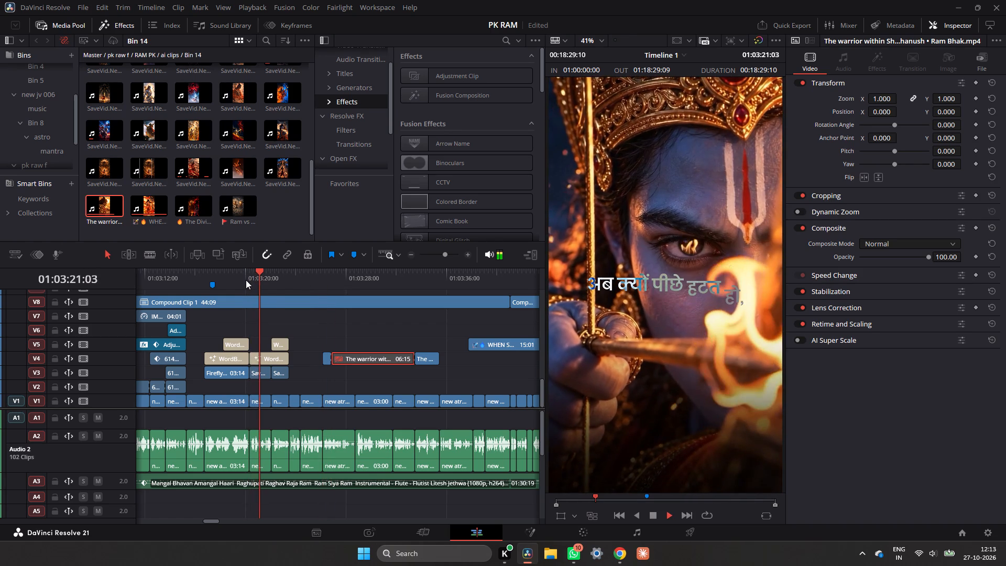
pyautogui.press('space')
pyautogui.press('space')
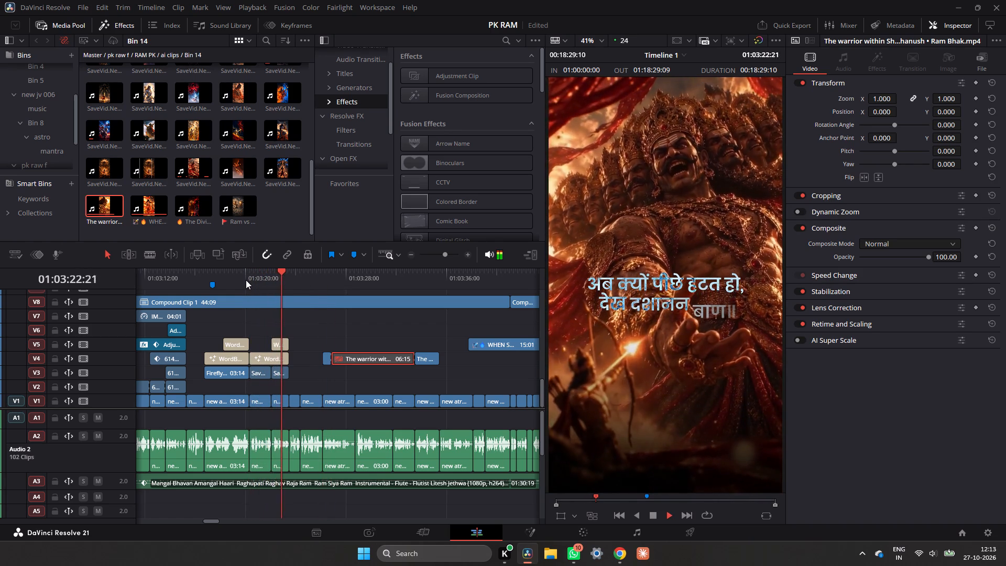
pyautogui.press('space')
# Replay the first warrior segment and the following speaker footage from about 01:03:26 to 01:03:29.
pyautogui.click(323, 285)
pyautogui.press('space')
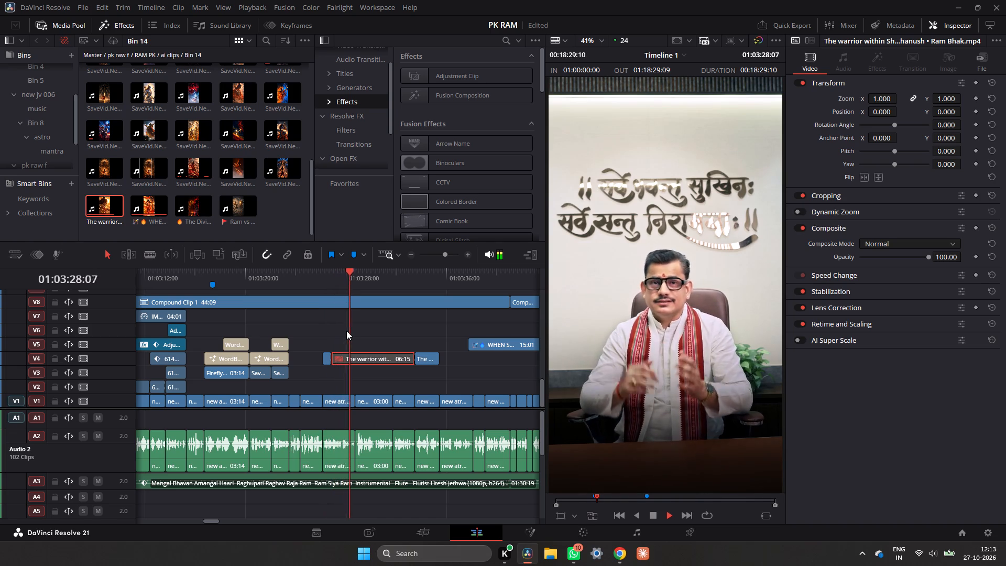
pyautogui.press('space')
pyautogui.click(326, 285)
pyautogui.press('space')
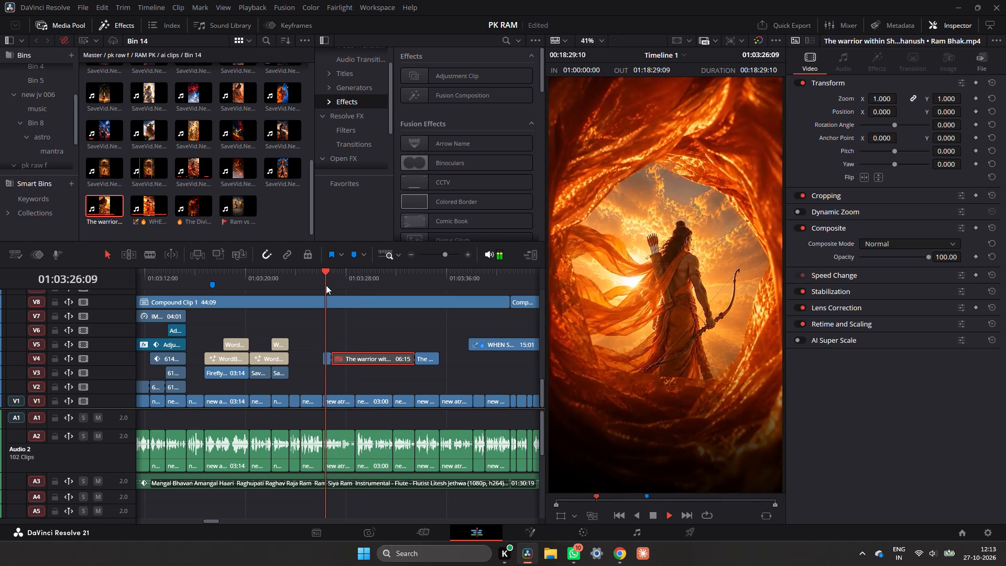
pyautogui.press('space')
pyautogui.click(326, 285)
pyautogui.press('space')
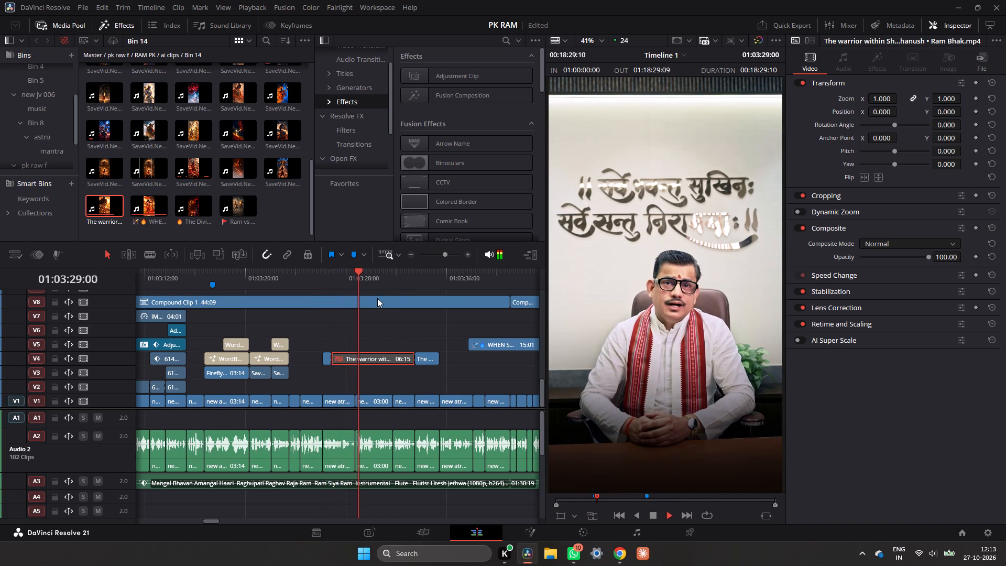
pyautogui.press('space')
# Move the disabled middle warrior segment from V4 up to V6, keeping its timing.
pyautogui.moveTo(354, 359); pyautogui.dragTo(355, 335)
# Extend the end of the first warrior segment on V4 to the V1 cut, giving it a 02:14 duration.
pyautogui.click(331, 358)
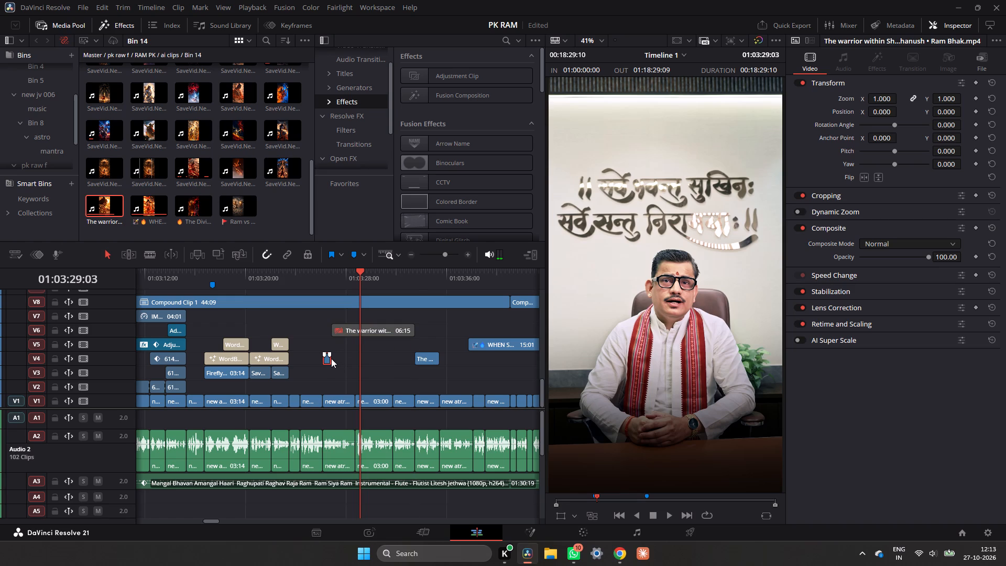
pyautogui.click(469, 254)
pyautogui.moveTo(292, 360); pyautogui.dragTo(292, 361)
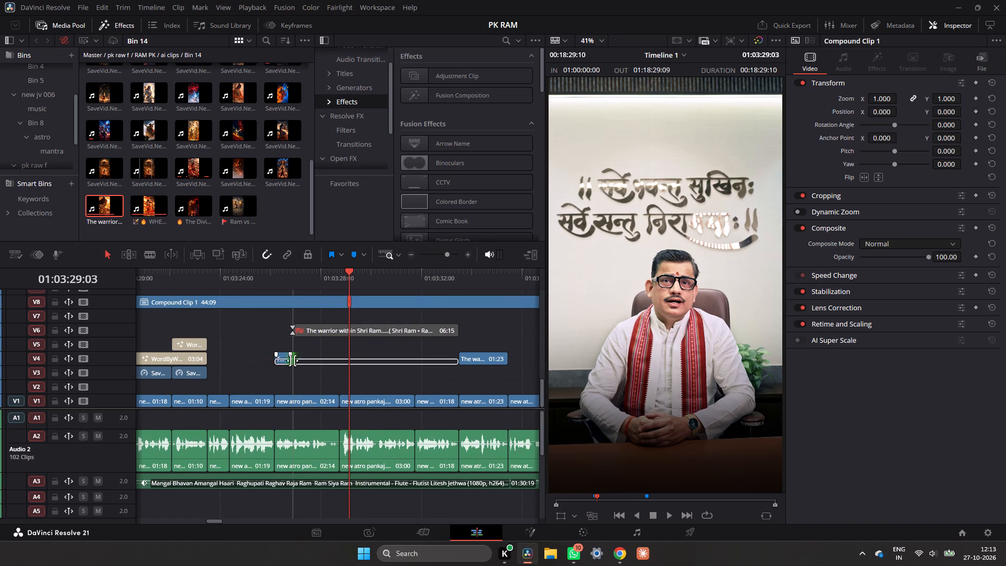
pyautogui.moveTo(292, 361); pyautogui.dragTo(339, 362)
# Check the extended first warrior segment on V4 and slow it down by lowering its clip speed.
pyautogui.click(286, 275)
pyautogui.press('space')
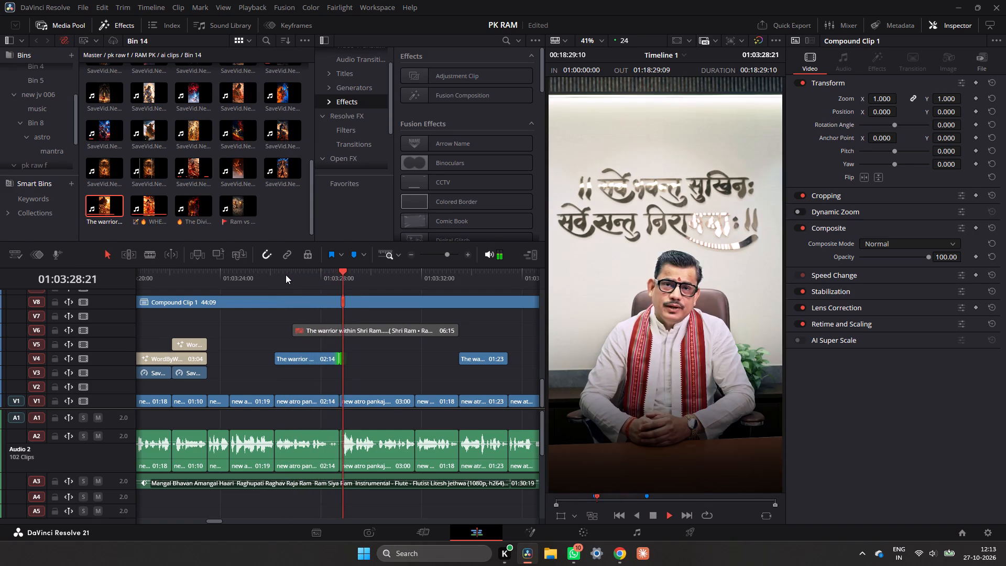
pyautogui.press('space')
pyautogui.moveTo(310, 280); pyautogui.dragTo(332, 286)
pyautogui.click(316, 363)
pyautogui.rightClick(316, 363)
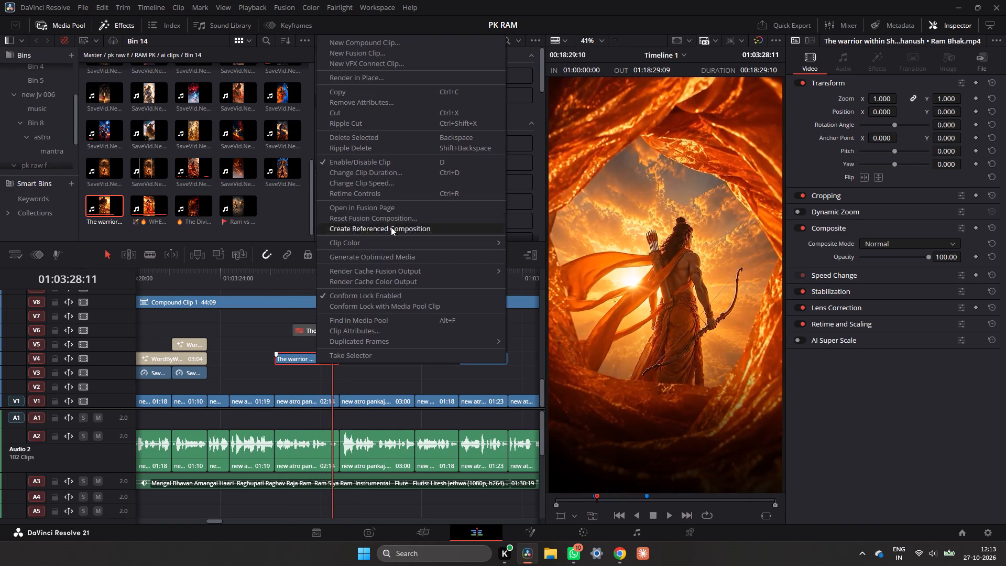
pyautogui.click(390, 187)
pyautogui.moveTo(290, 216); pyautogui.dragTo(287, 227)
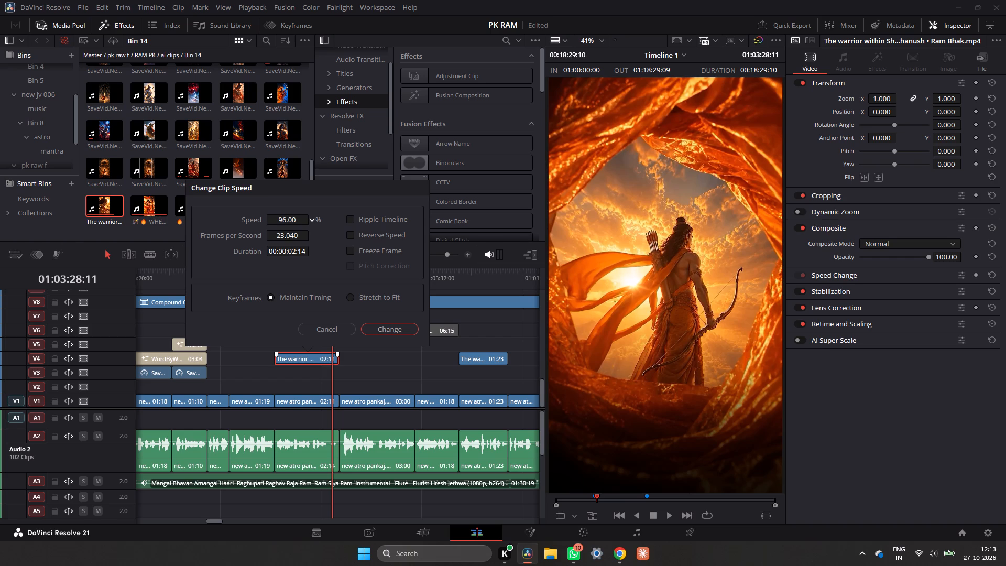
pyautogui.moveTo(287, 227); pyautogui.dragTo(285, 236)
pyautogui.click(377, 324)
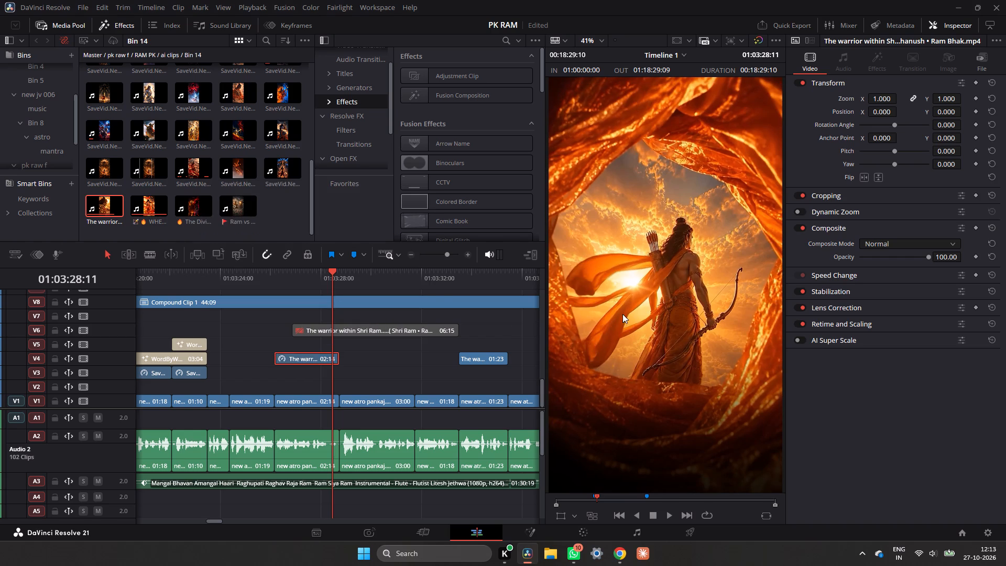
# Set the first warrior segment's retime process to Optical Flow and its motion estimation to Enhanced Better.
pyautogui.click(837, 306)
pyautogui.click(860, 352)
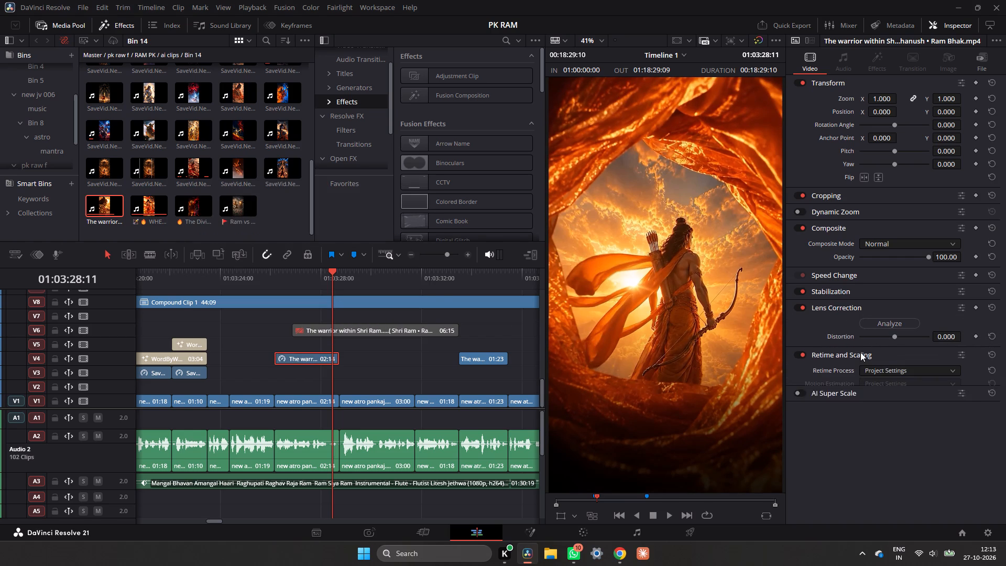
pyautogui.click(935, 365)
pyautogui.click(904, 416)
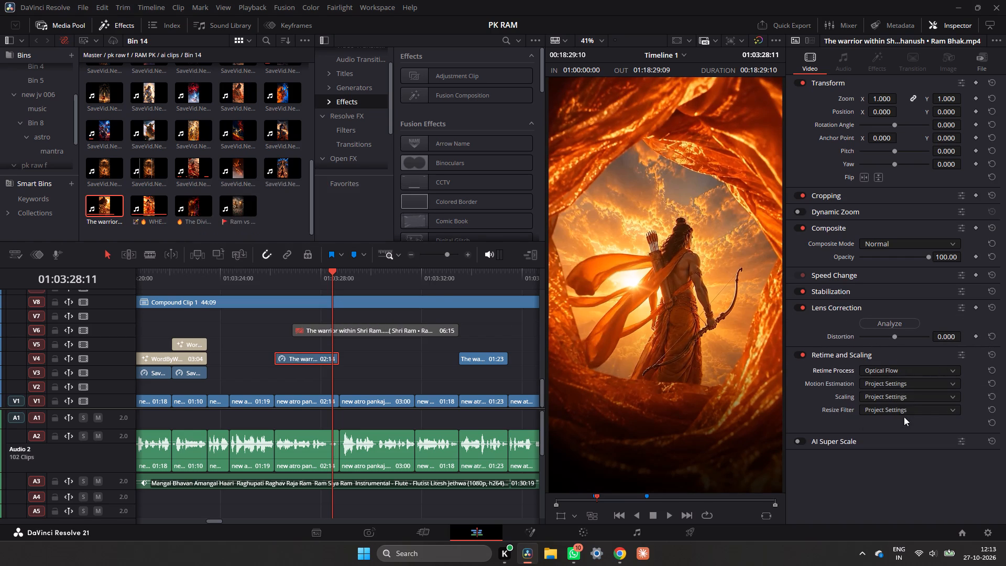
pyautogui.click(904, 389)
pyautogui.click(904, 383)
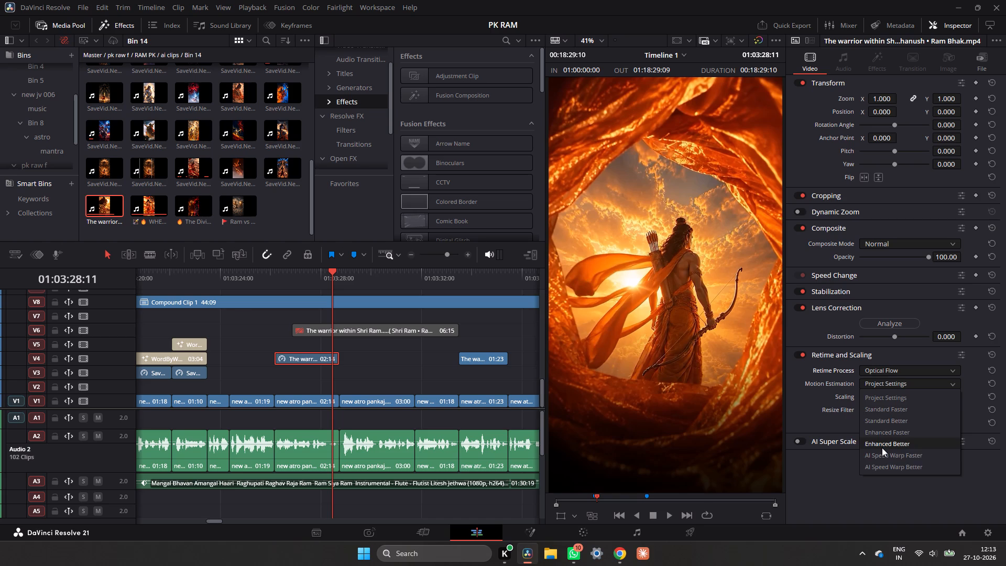
pyautogui.click(882, 447)
# Stabilize the first warrior segment on V4 using Translation mode.
pyautogui.click(848, 289)
pyautogui.click(891, 308)
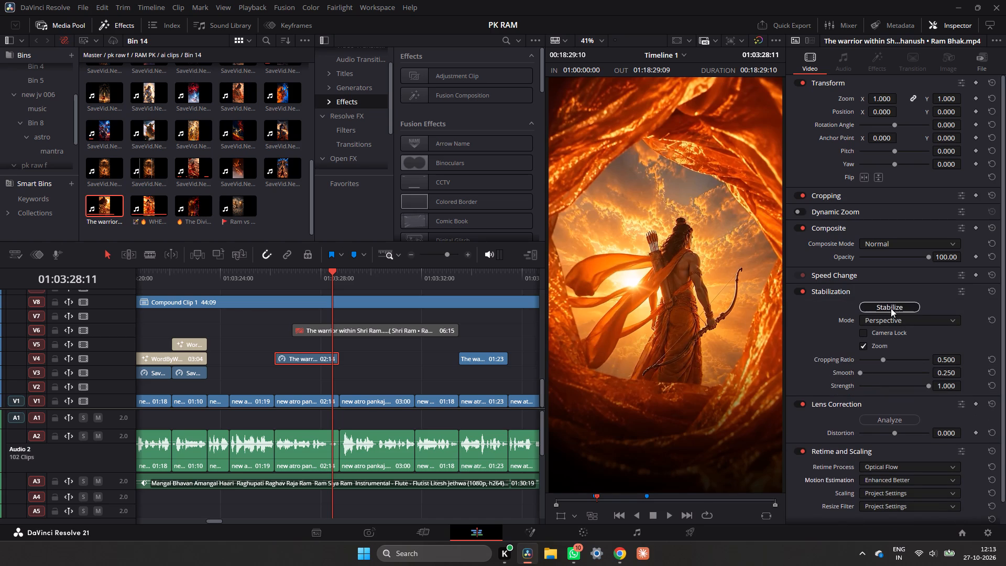
pyautogui.click(898, 317)
pyautogui.click(882, 356)
pyautogui.click(893, 303)
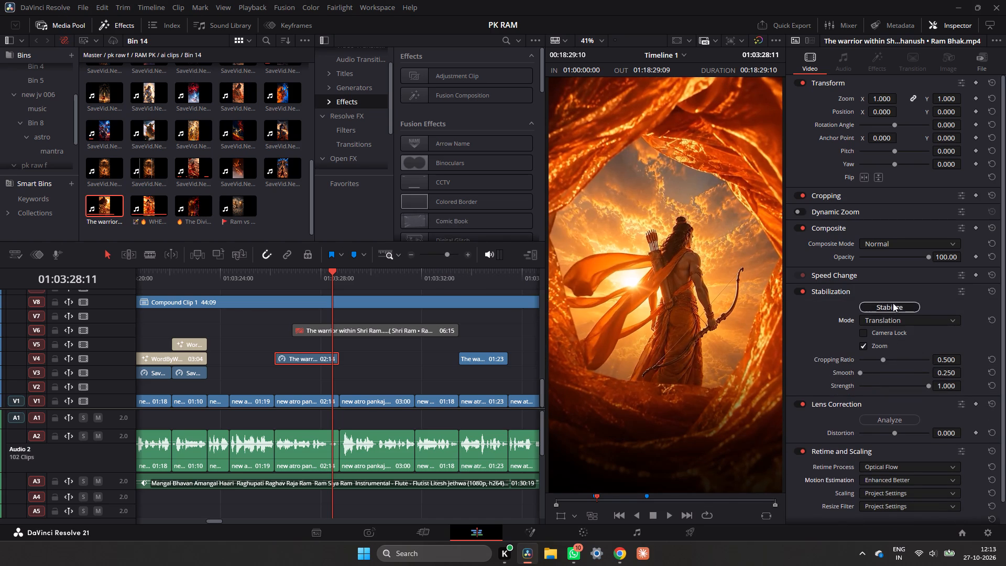
# Play back the stabilized warrior segment and the footage after it, up to the start of the bow shot on V5.
pyautogui.click(289, 286)
pyautogui.click(276, 285)
pyautogui.press('space')
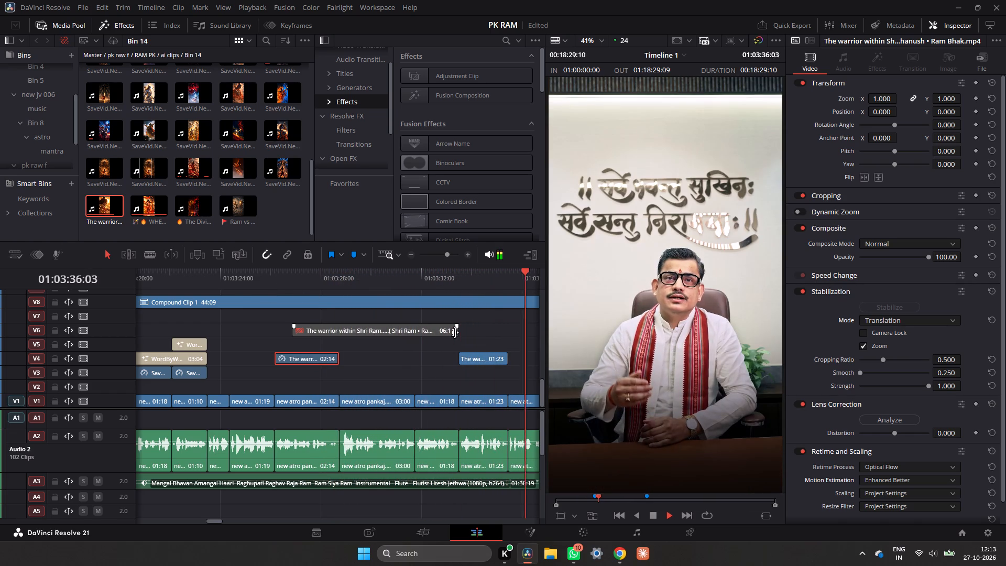
pyautogui.press('space')
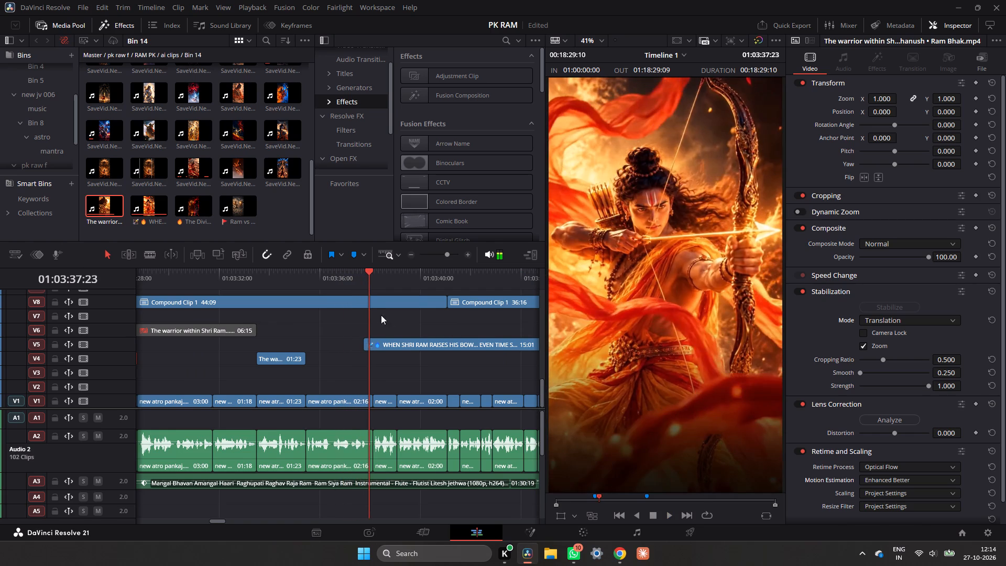
# Replay the WHEN SHRI RAM RAISES HIS BOW clip on V5 against the speech, from about 01:03:37 to 01:03:49.
pyautogui.moveTo(369, 293); pyautogui.dragTo(334, 299)
pyautogui.press('space')
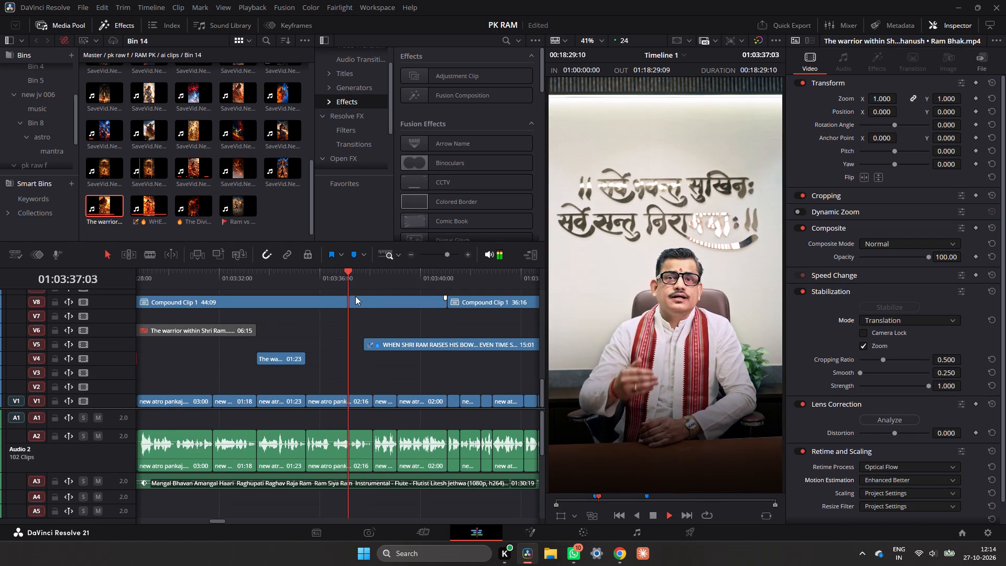
pyautogui.press('space')
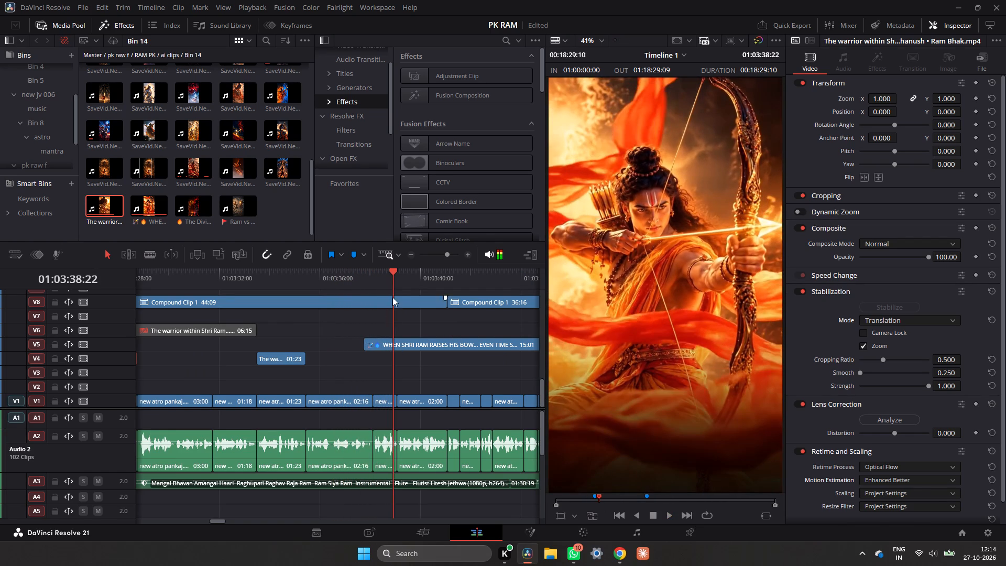
pyautogui.moveTo(387, 291); pyautogui.dragTo(372, 293)
pyautogui.moveTo(387, 277); pyautogui.dragTo(367, 281)
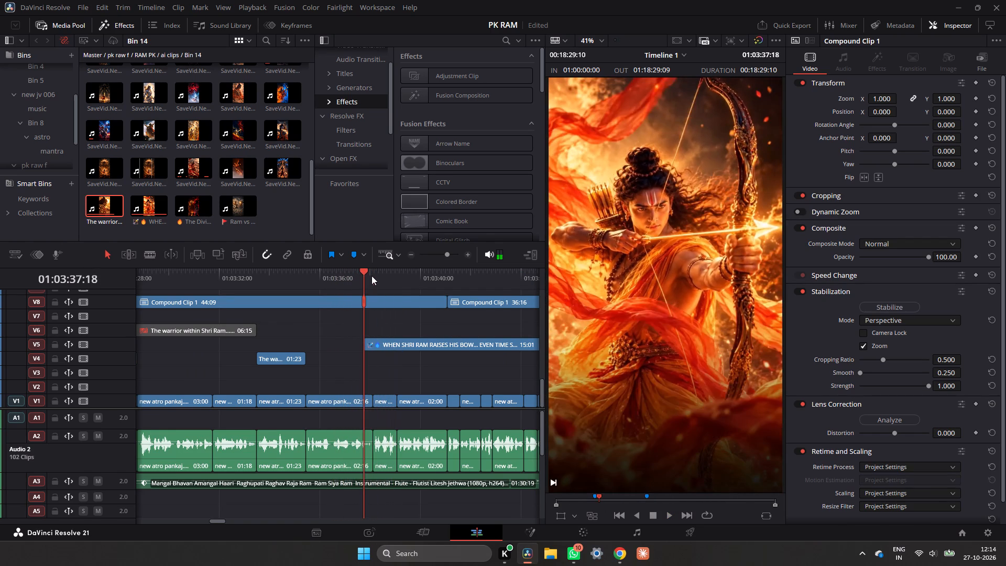
pyautogui.click(371, 276)
pyautogui.press('space')
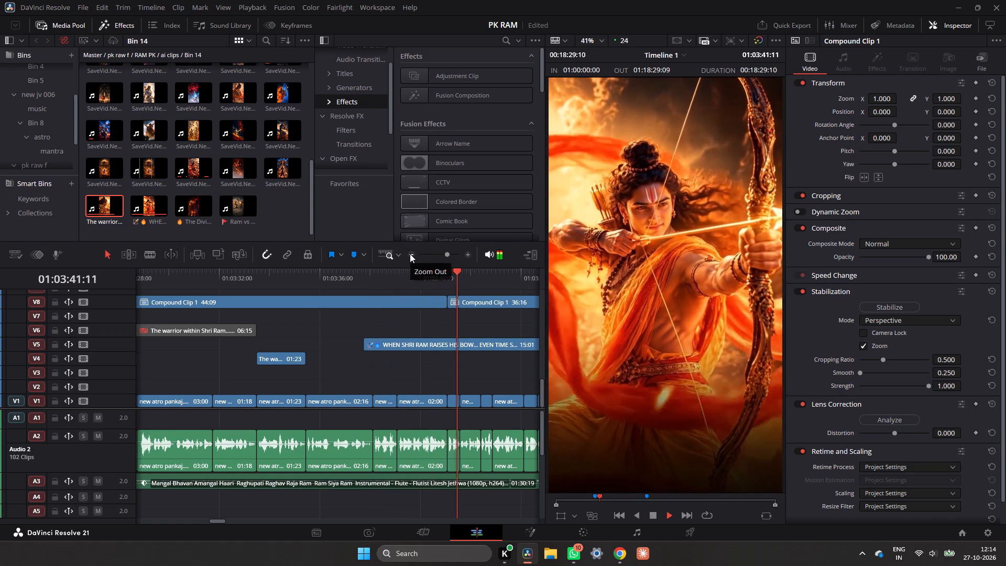
pyautogui.press('space')
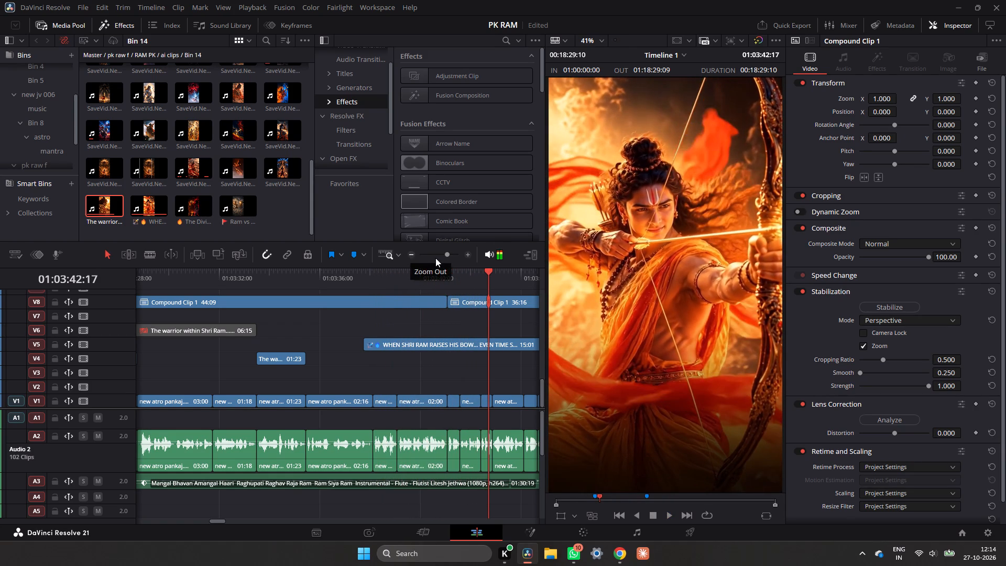
pyautogui.press('space')
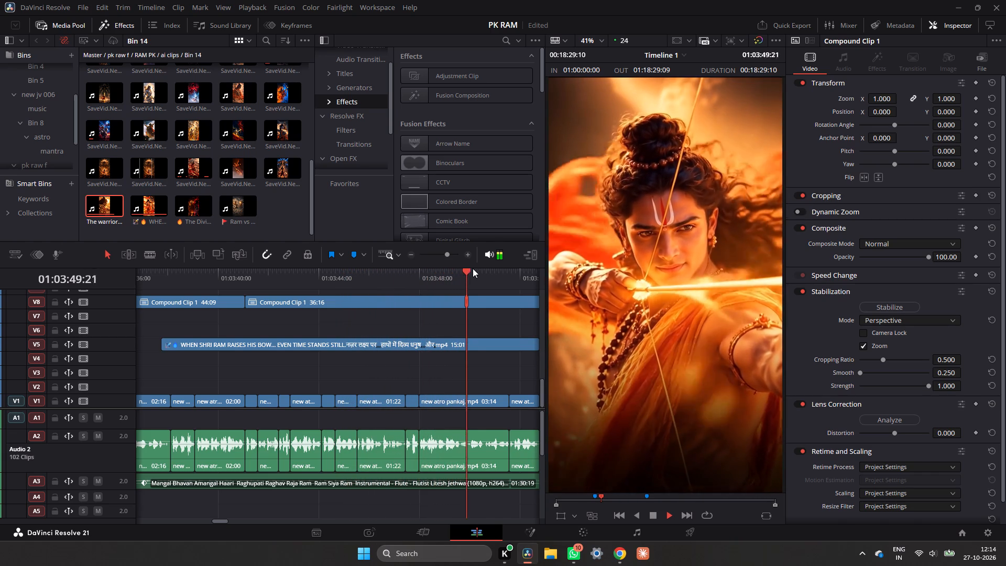
# Split the WHEN SHRI RAM RAISES HIS BOW clip on V5 at 01:03:48:15 and delete the portion before the cut.
pyautogui.press('space')
pyautogui.moveTo(427, 273); pyautogui.dragTo(416, 276)
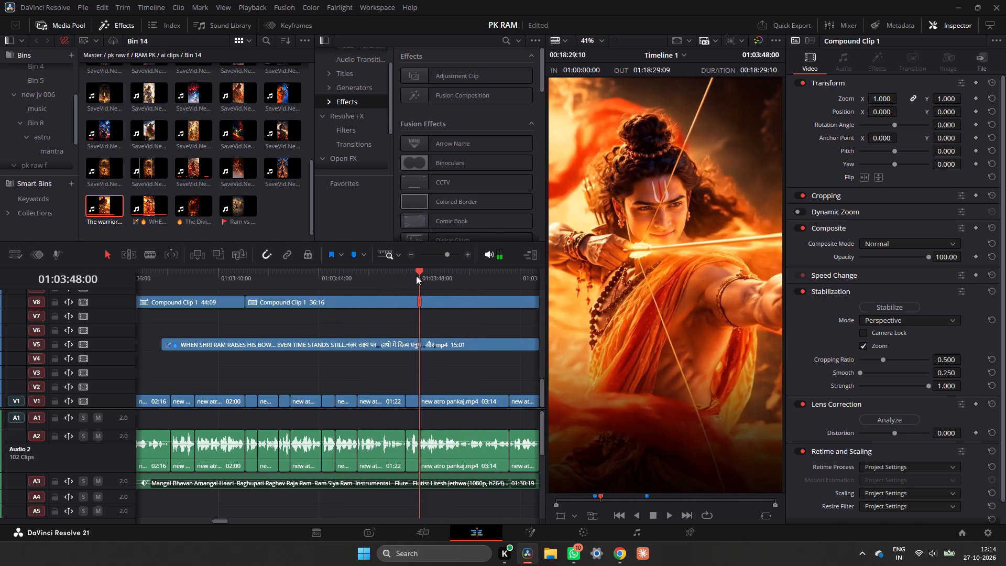
pyautogui.moveTo(416, 276); pyautogui.dragTo(435, 275)
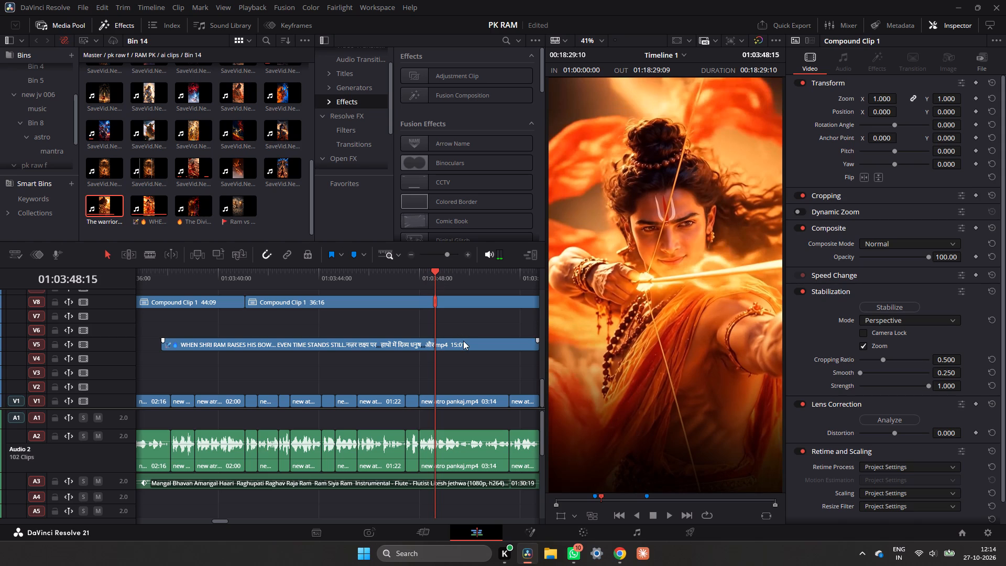
pyautogui.click(464, 343)
pyautogui.keyDown('ctrl'); pyautogui.click(463, 344); pyautogui.keyUp('ctrl')
pyautogui.hotkey('ctrl', 'b')
pyautogui.hotkey('ctrl', 'z')
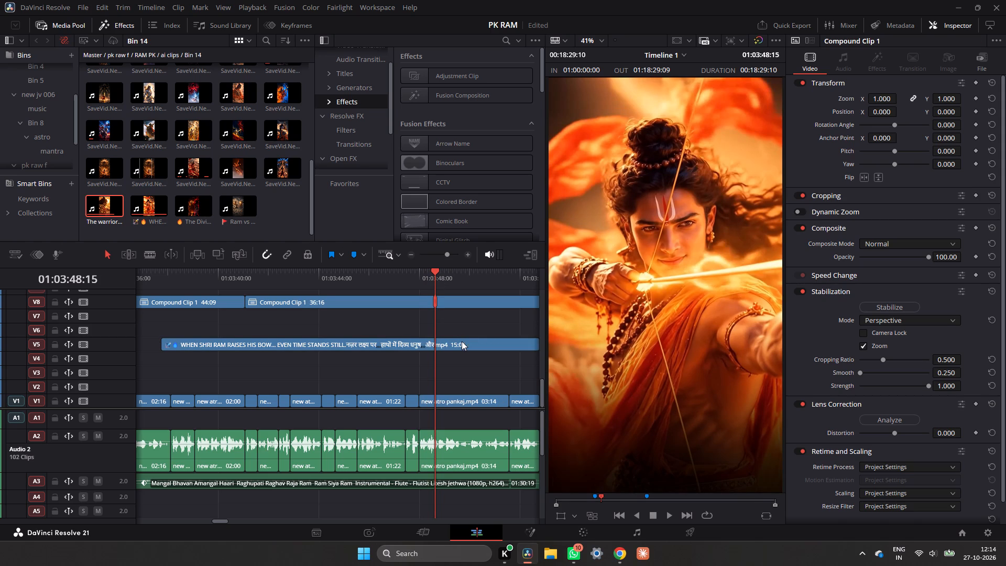
pyautogui.click(462, 341)
pyautogui.hotkey('ctrl', 'b')
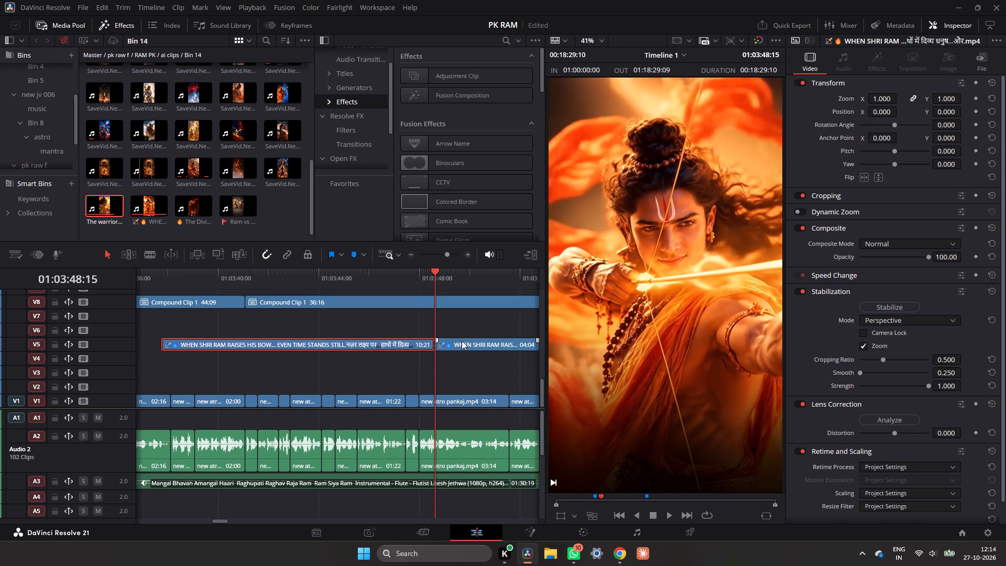
pyautogui.press('BackSpace')
# Move the remaining 04:04 bow segment earlier on V5 so it starts at the V1 cut near 01:03:38.
pyautogui.moveTo(462, 341); pyautogui.dragTo(214, 340)
pyautogui.keyDown('ctrl'); pyautogui.scroll(2, 222, 339); pyautogui.keyUp('ctrl')
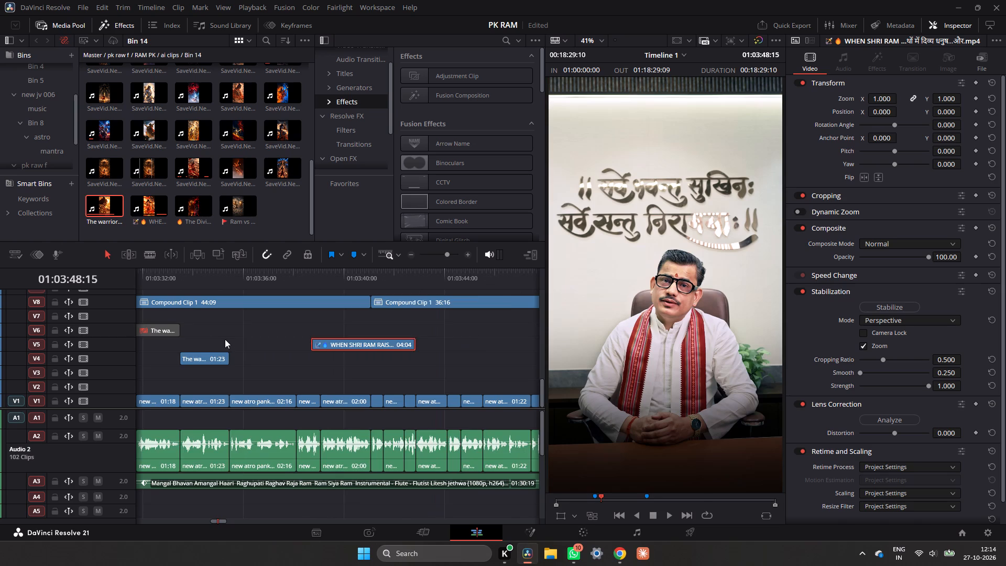
pyautogui.keyDown('ctrl'); pyautogui.scroll(1, 225, 339); pyautogui.keyUp('ctrl')
pyautogui.click(359, 293)
pyautogui.click(360, 280)
pyautogui.press('space')
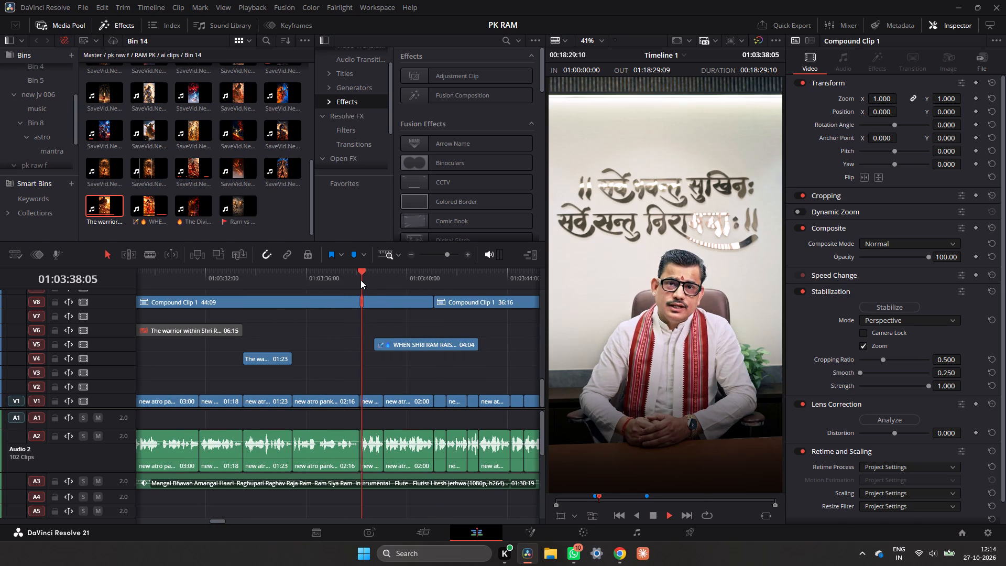
pyautogui.press('space')
pyautogui.moveTo(402, 346); pyautogui.dragTo(393, 346)
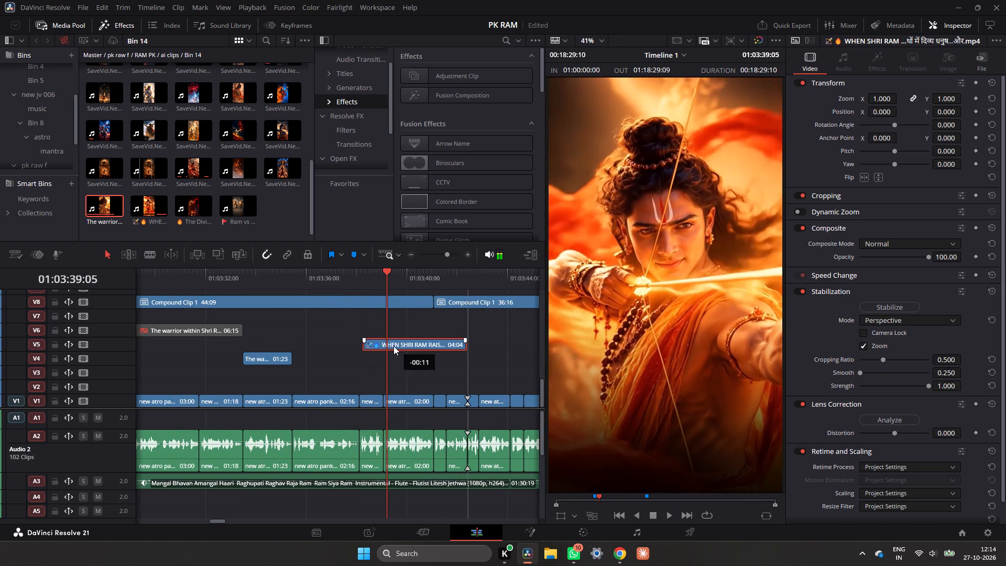
pyautogui.moveTo(393, 346); pyautogui.dragTo(390, 346)
pyautogui.click(361, 287)
pyautogui.press('space')
pyautogui.press('space')
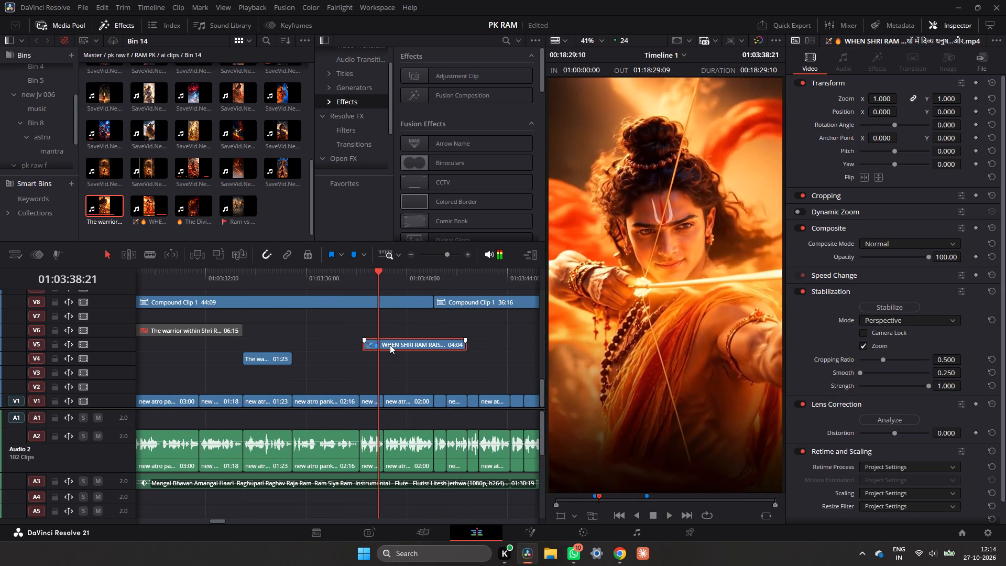
pyautogui.moveTo(390, 345); pyautogui.dragTo(382, 346)
# Replay the repositioned bow segment and check where it ends against the speech, around 01:03:41 to 01:03:42.
pyautogui.click(360, 276)
pyautogui.press('space')
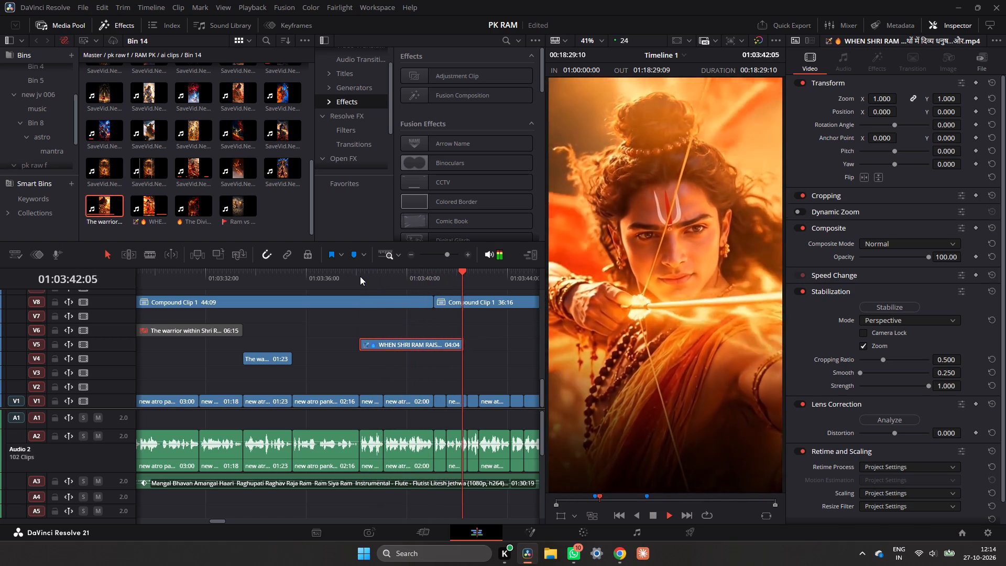
pyautogui.press('space')
pyautogui.click(408, 274)
pyautogui.press('space')
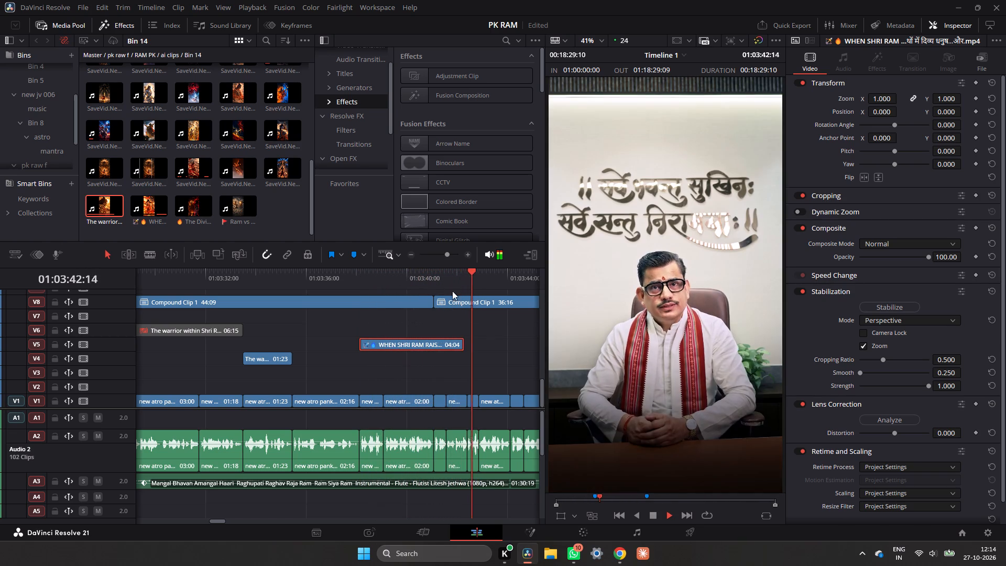
pyautogui.press('space')
pyautogui.moveTo(476, 283); pyautogui.dragTo(422, 286)
pyautogui.press('space')
pyautogui.press('space')
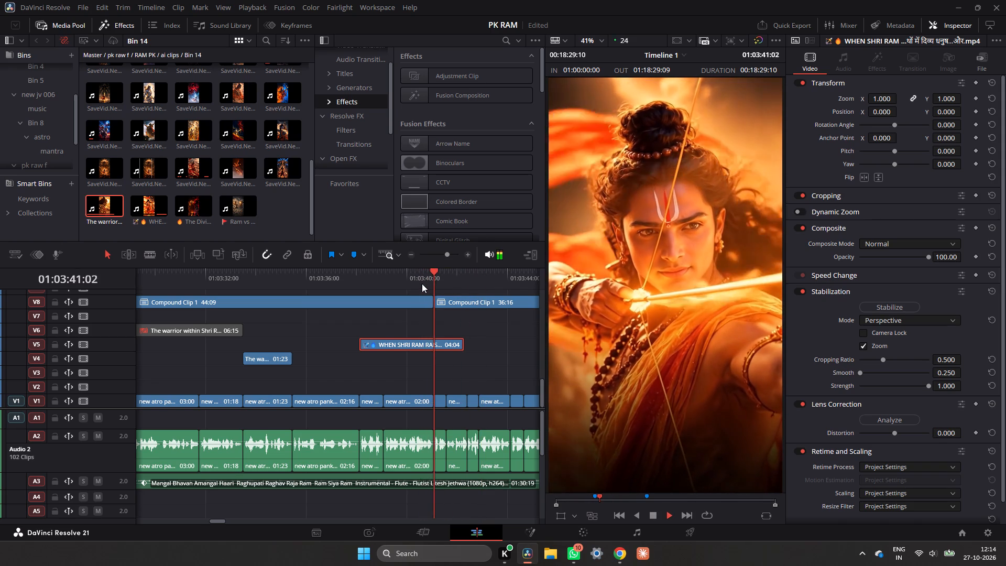
pyautogui.press('space')
pyautogui.press('space')
pyautogui.press('space')
pyautogui.press('space')
pyautogui.press('space')
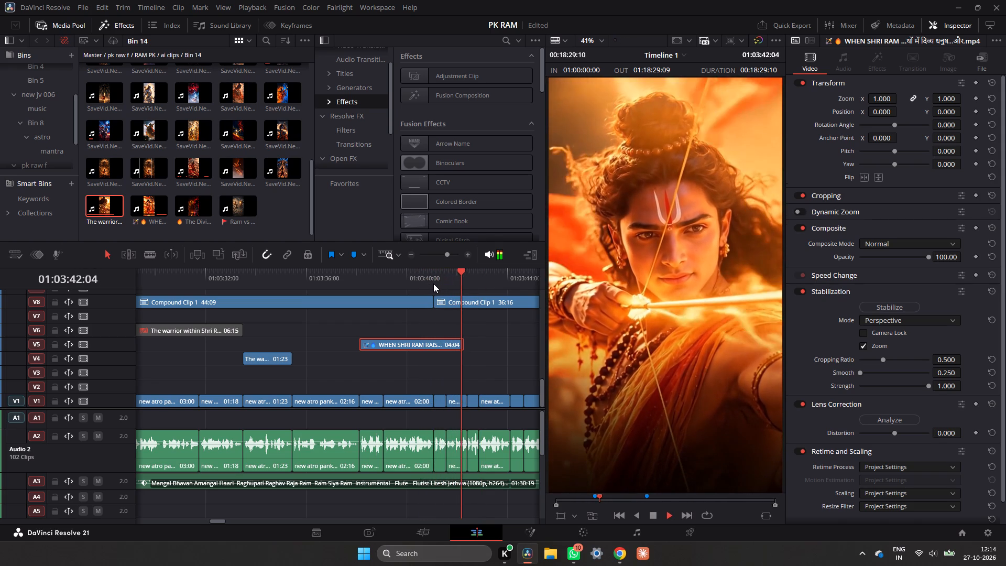
pyautogui.press('space')
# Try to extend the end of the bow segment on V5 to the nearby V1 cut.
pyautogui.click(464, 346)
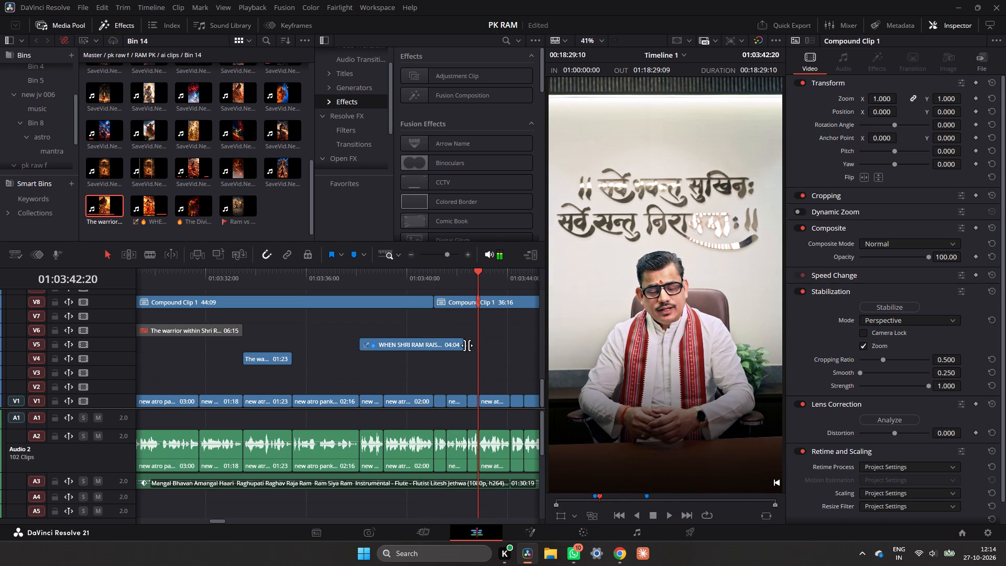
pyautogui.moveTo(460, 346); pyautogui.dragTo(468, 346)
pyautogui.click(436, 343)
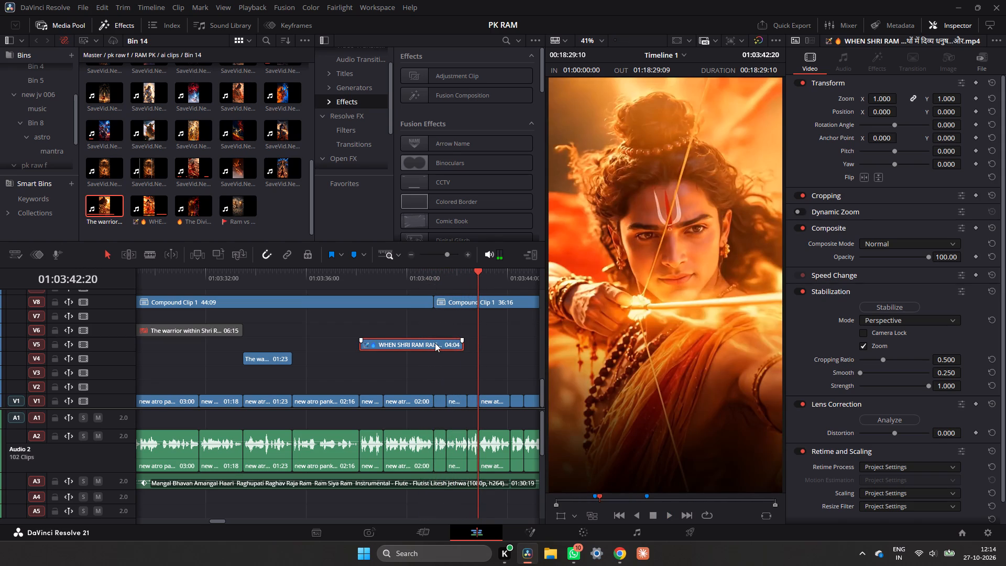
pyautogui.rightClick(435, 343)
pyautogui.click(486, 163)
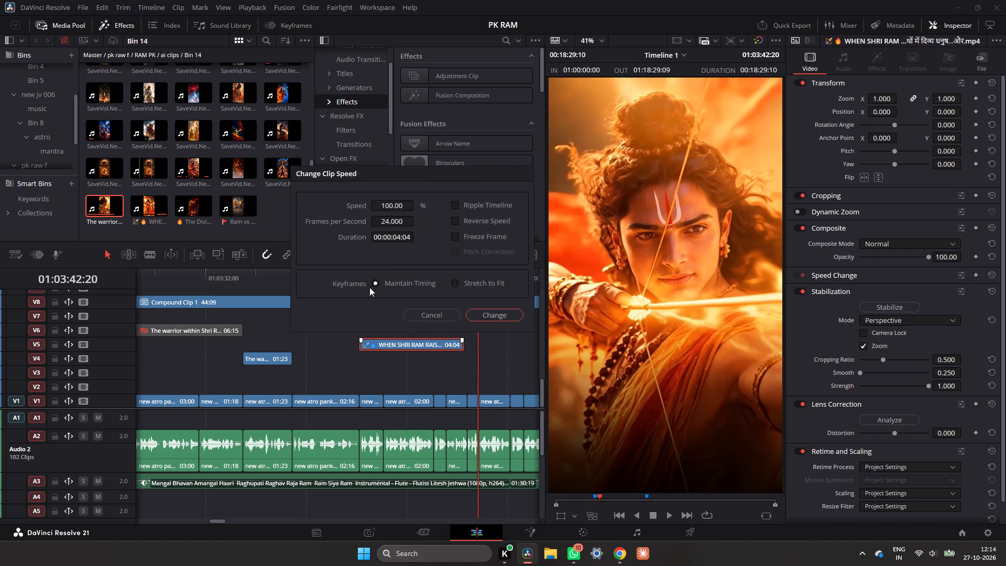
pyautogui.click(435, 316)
# Copy the 01:23 warrior segment on V4 and paste its video attributes and retime effects onto the bow segment on V5.
pyautogui.click(282, 361)
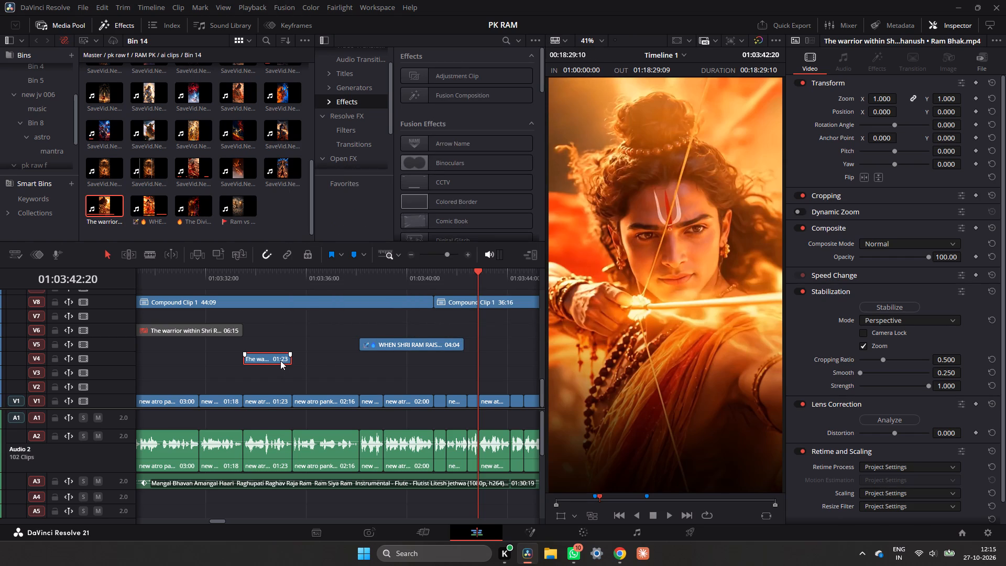
pyautogui.hotkey('ctrl', 'c')
pyautogui.hotkey('ctrl', 'c')
pyautogui.click(375, 342)
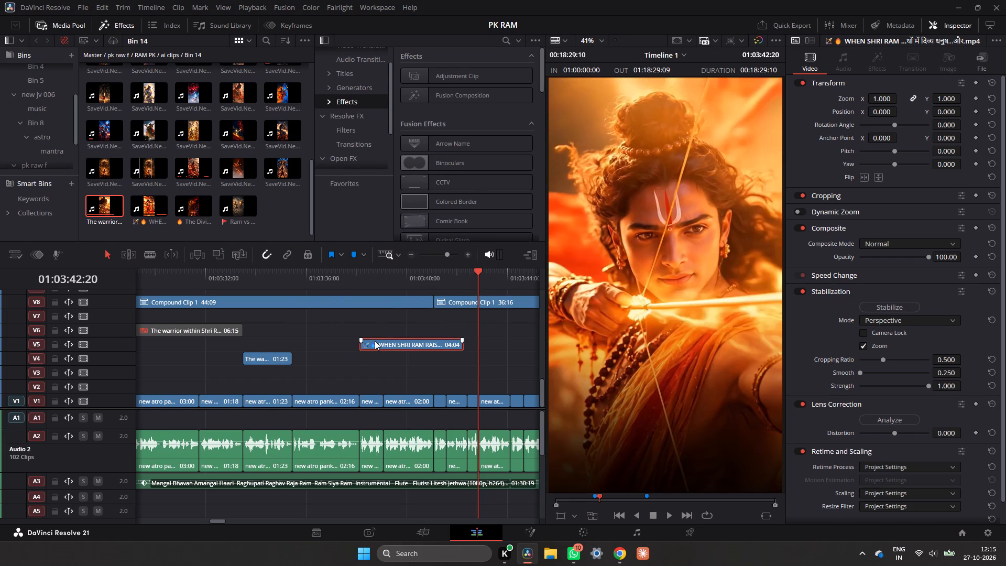
pyautogui.hotkey('alt', 'v')
pyautogui.click(379, 219)
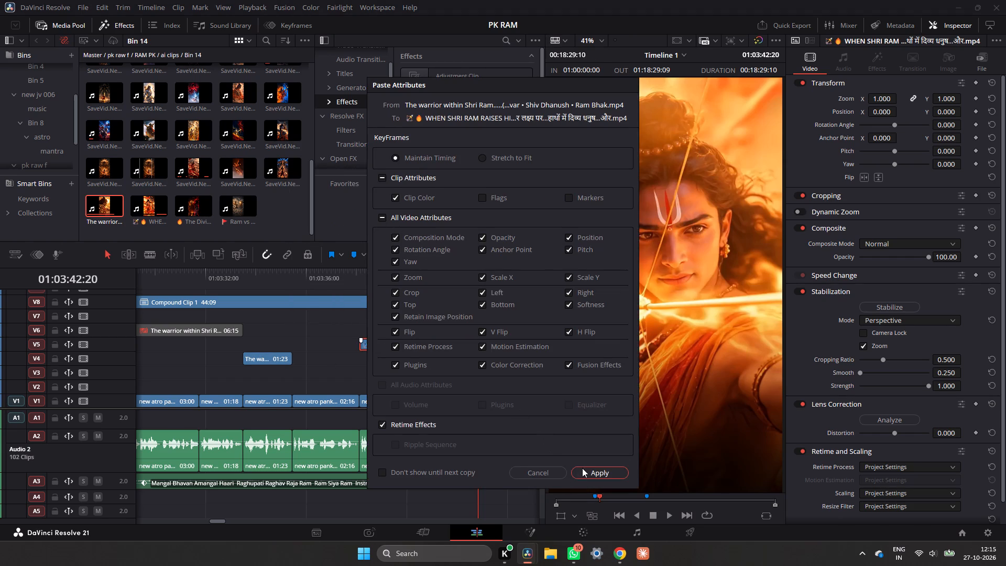
pyautogui.click(583, 466)
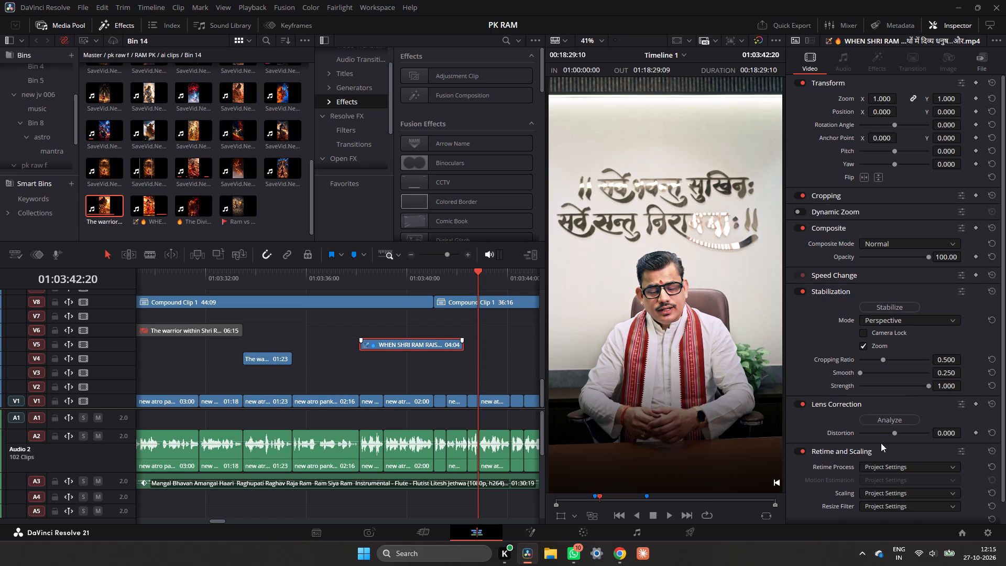
# Set the bow segment's retime process to Optical Flow and its motion estimation to Enhanced Better.
pyautogui.click(876, 465)
pyautogui.click(884, 520)
pyautogui.click(893, 477)
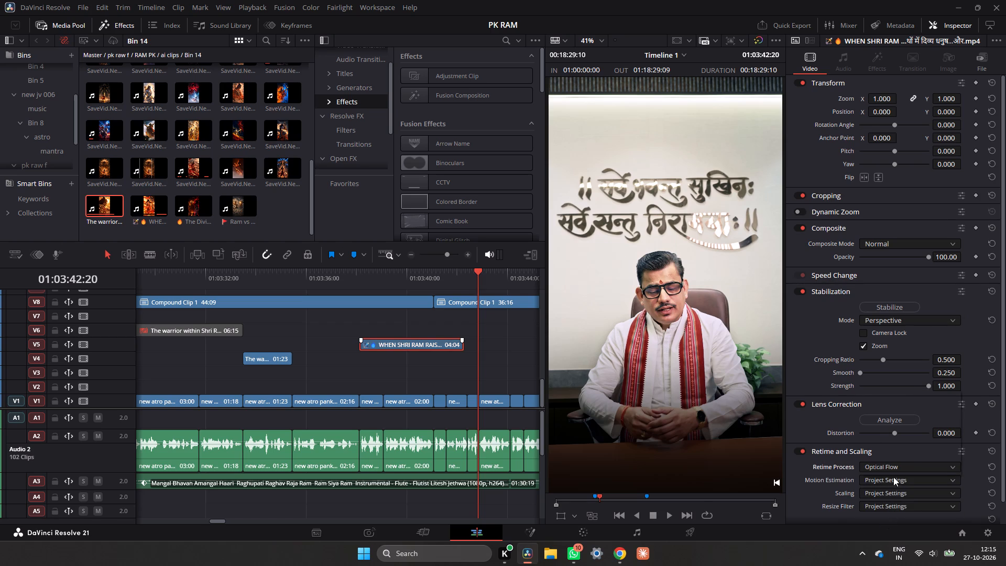
pyautogui.click(889, 441)
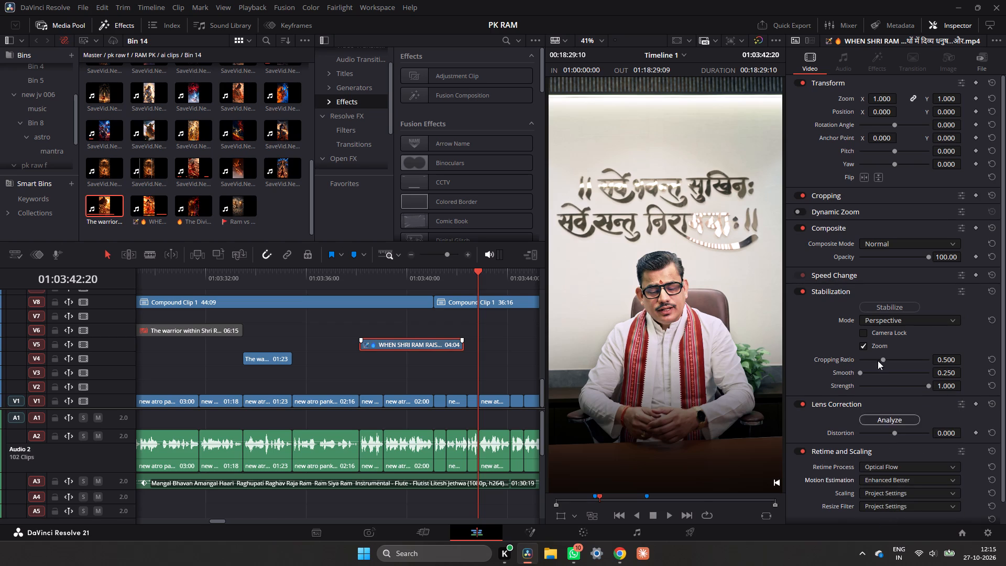
# Stabilize the bow segment on V5, switching its stabilization mode from Perspective to Translation and running it again.
pyautogui.click(872, 300)
pyautogui.click(875, 310)
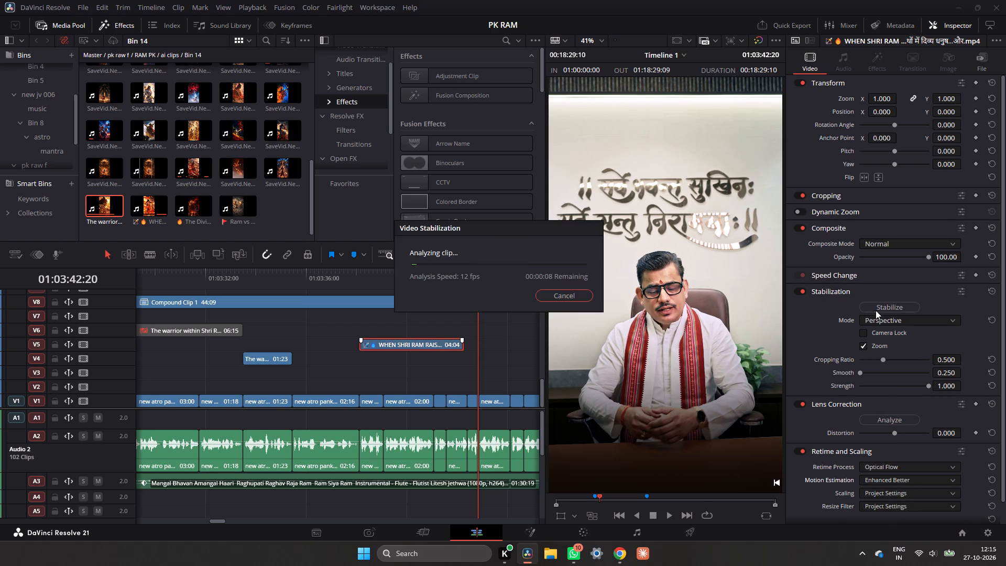
pyautogui.click(883, 320)
pyautogui.click(876, 356)
pyautogui.click(894, 303)
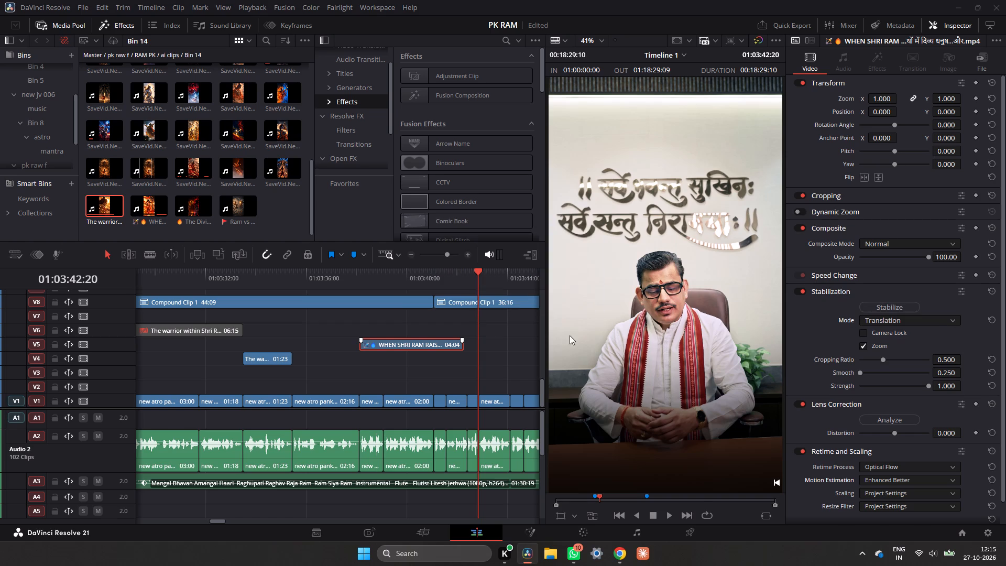
# Slow the bow segment on V5 down to 81% clip speed.
pyautogui.moveTo(462, 346); pyautogui.dragTo(474, 346)
pyautogui.click(440, 350)
pyautogui.rightClick(439, 349)
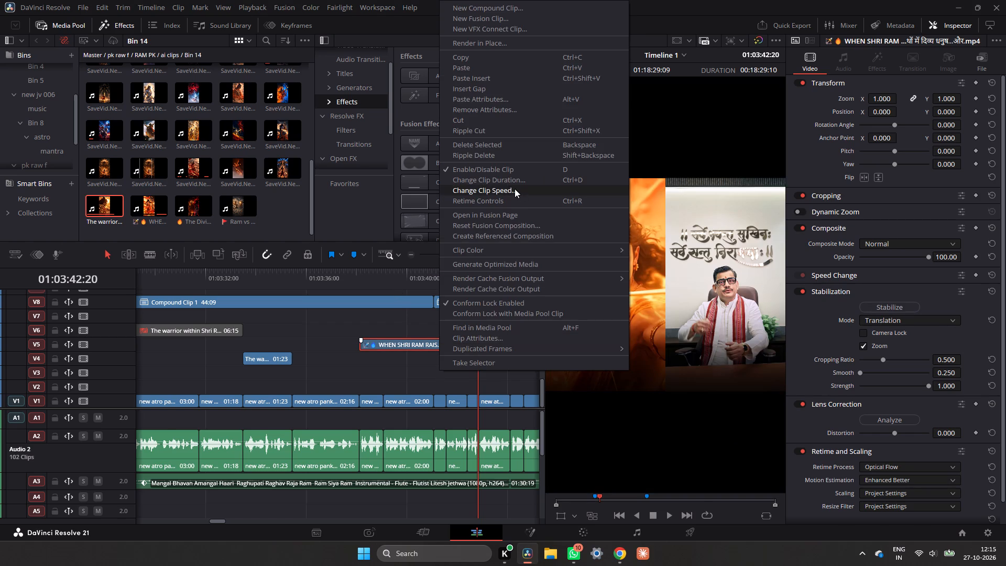
pyautogui.click(512, 188)
pyautogui.moveTo(396, 204); pyautogui.dragTo(386, 214)
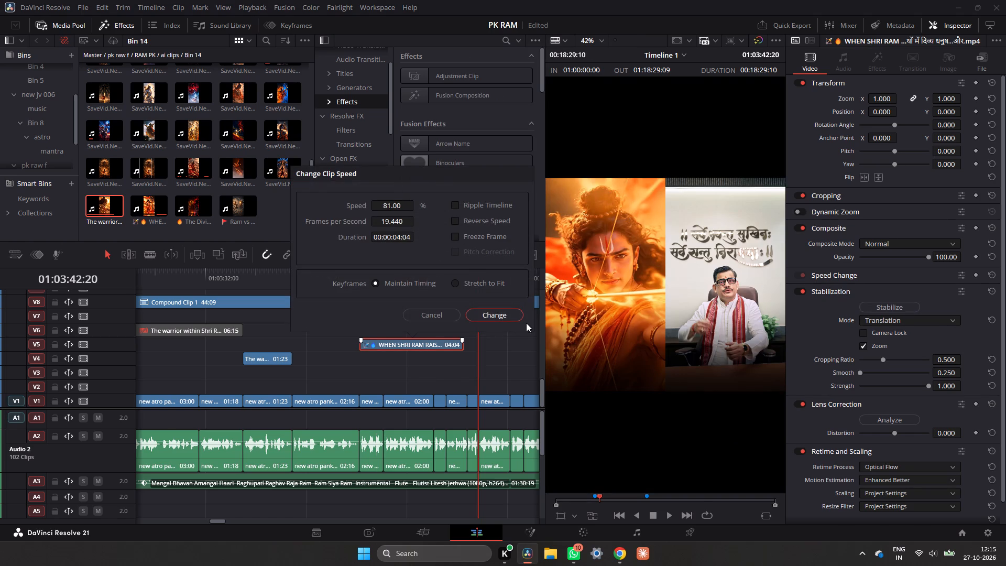
pyautogui.click(509, 313)
# Extend the end of the slowed bow segment to the V1 cut near 01:03:42:10, making it 04:07 long.
pyautogui.moveTo(463, 346); pyautogui.dragTo(474, 351)
pyautogui.moveTo(478, 347); pyautogui.dragTo(466, 350)
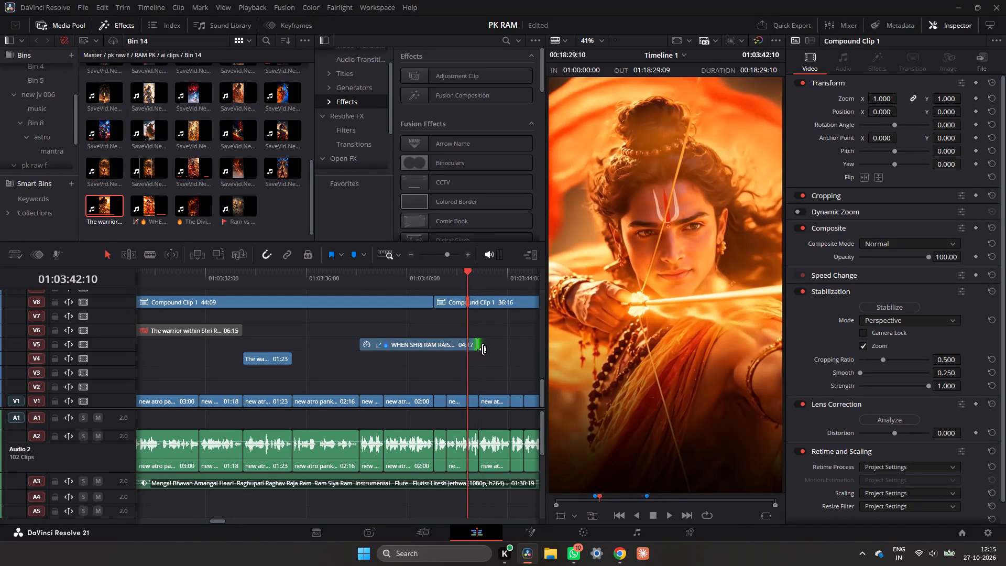
pyautogui.moveTo(477, 349); pyautogui.dragTo(468, 353)
# Replay the slowed bow segment from 01:03:38:10 and listen to the following speech up to about 01:03:57.
pyautogui.click(360, 268)
pyautogui.click(367, 275)
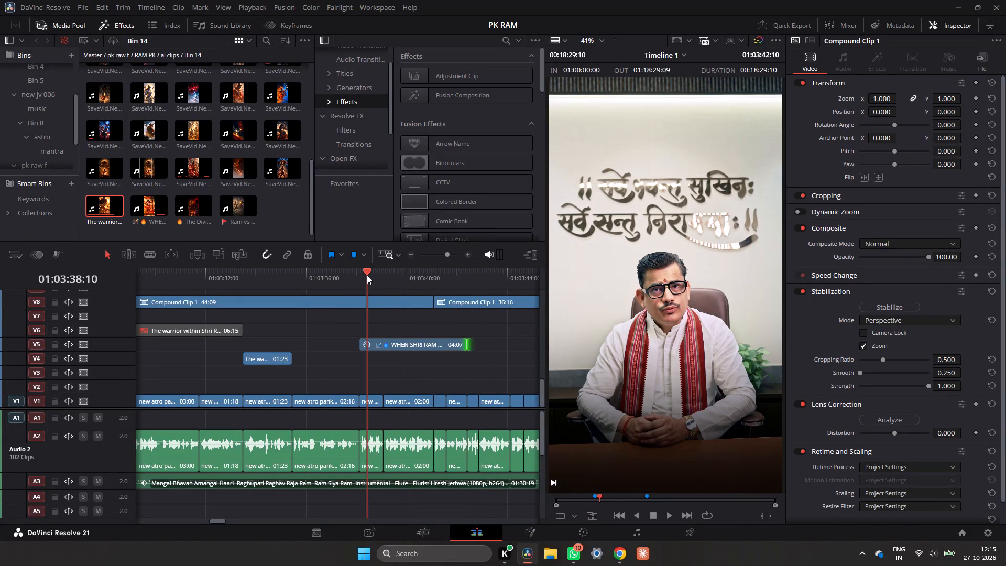
pyautogui.press('space')
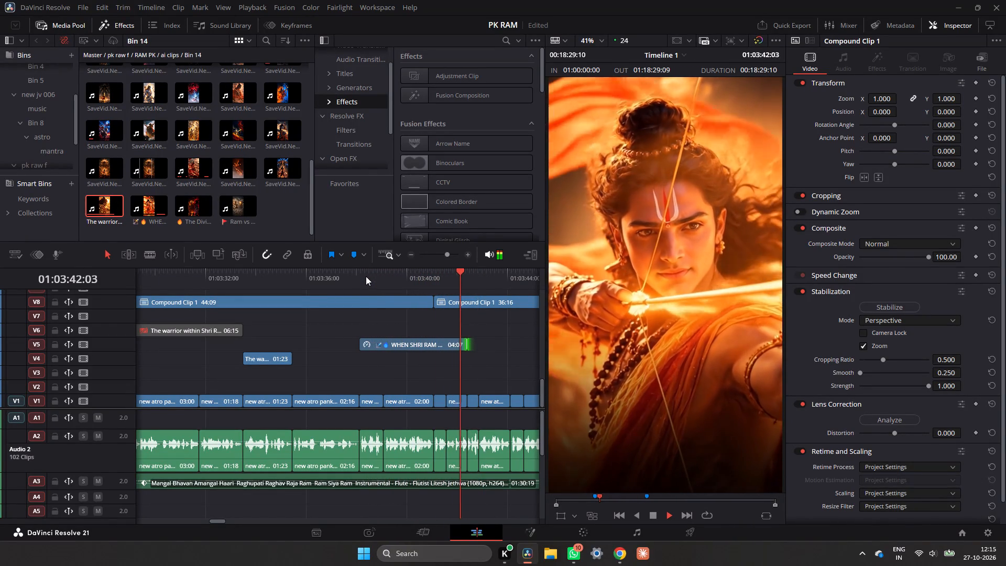
pyautogui.press('space')
pyautogui.click(434, 285)
pyautogui.press('space')
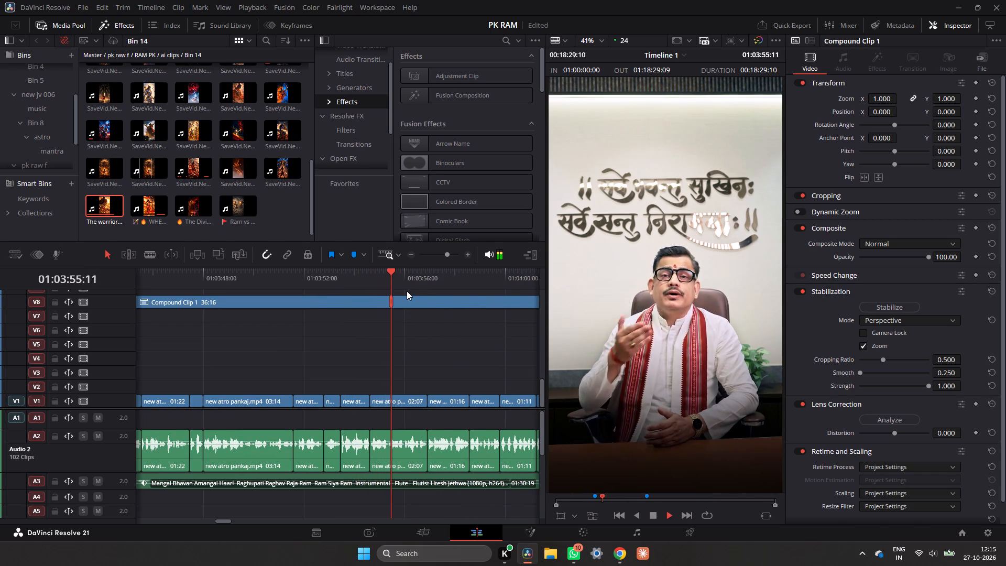
pyautogui.press('space')
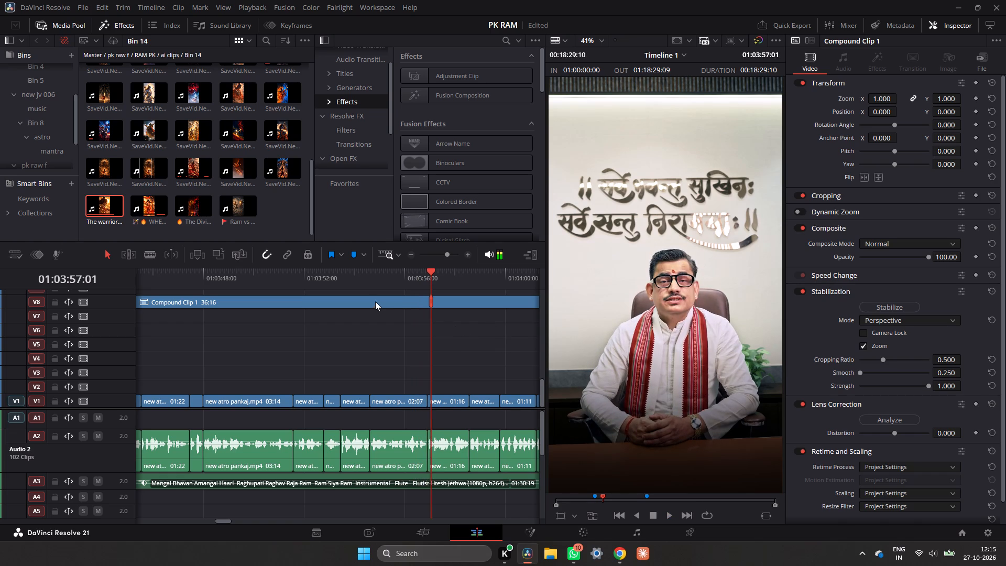
pyautogui.click(348, 279)
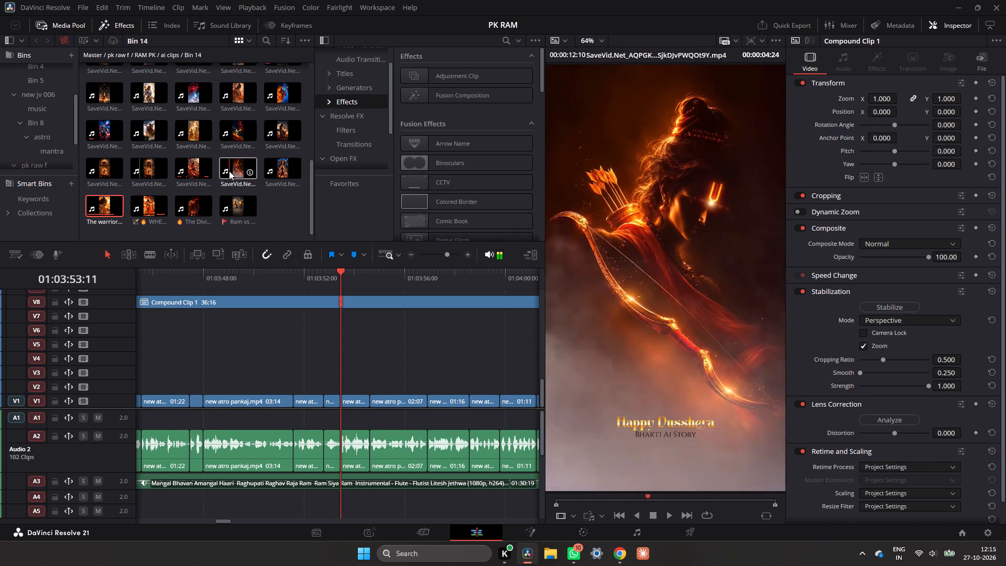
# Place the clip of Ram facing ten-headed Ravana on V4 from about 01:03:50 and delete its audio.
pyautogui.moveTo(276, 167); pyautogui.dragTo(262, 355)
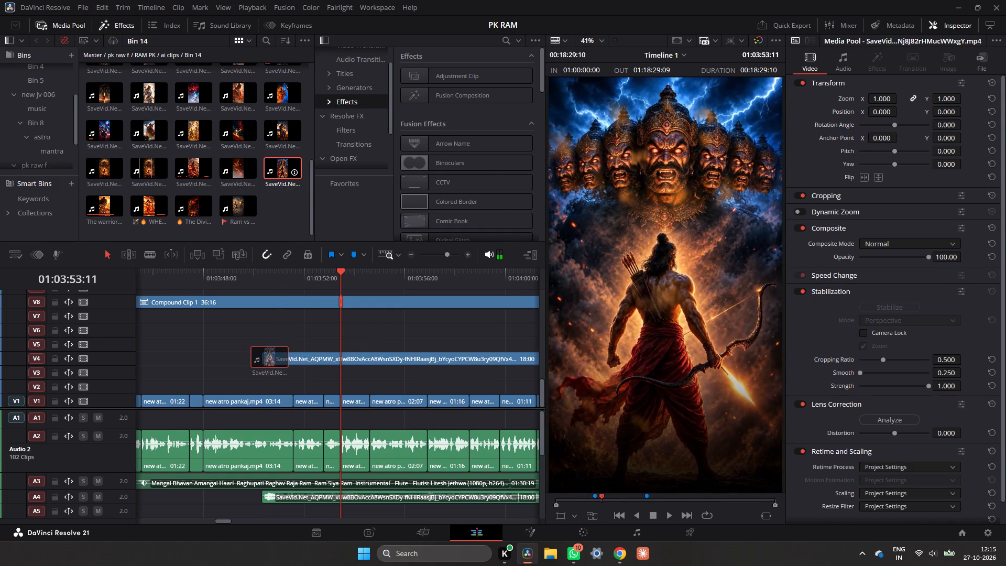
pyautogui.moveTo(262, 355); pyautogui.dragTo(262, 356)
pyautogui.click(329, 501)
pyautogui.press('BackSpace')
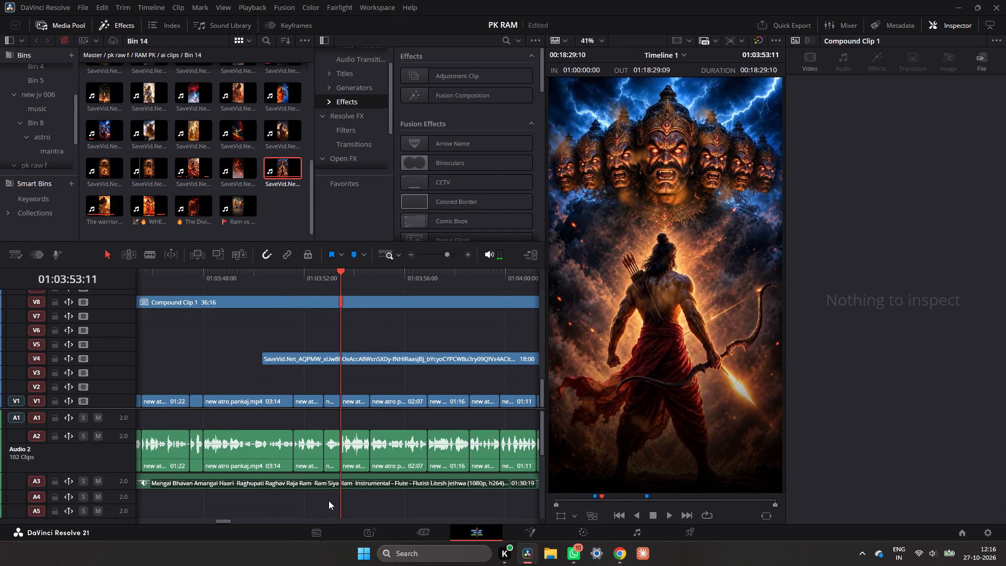
# Play the speech under the Ravana clip around 01:03:48 to 01:03:53 to find where the shot should start.
pyautogui.moveTo(334, 291); pyautogui.dragTo(305, 309)
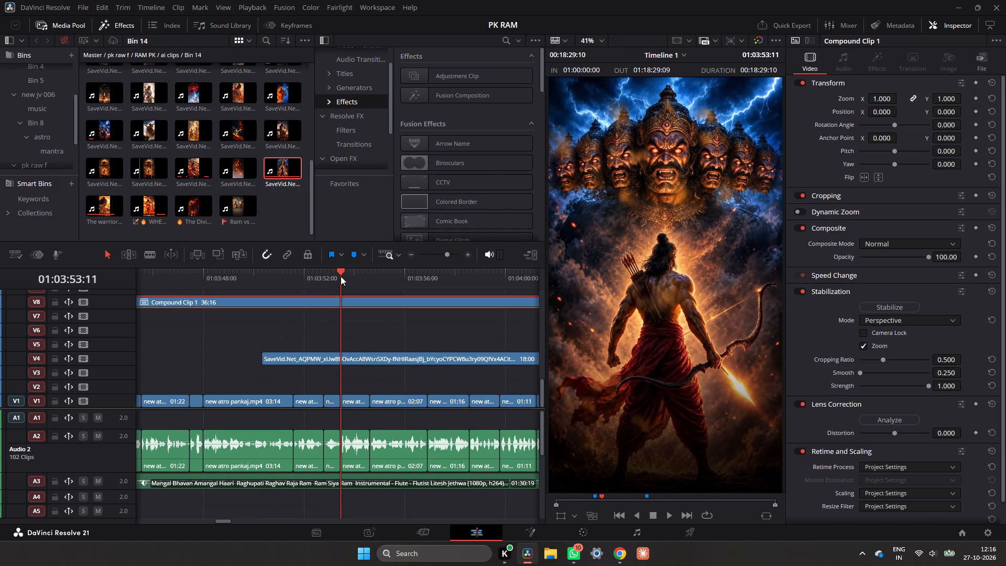
pyautogui.moveTo(340, 276); pyautogui.dragTo(298, 306)
pyautogui.click(322, 328)
pyautogui.press('space')
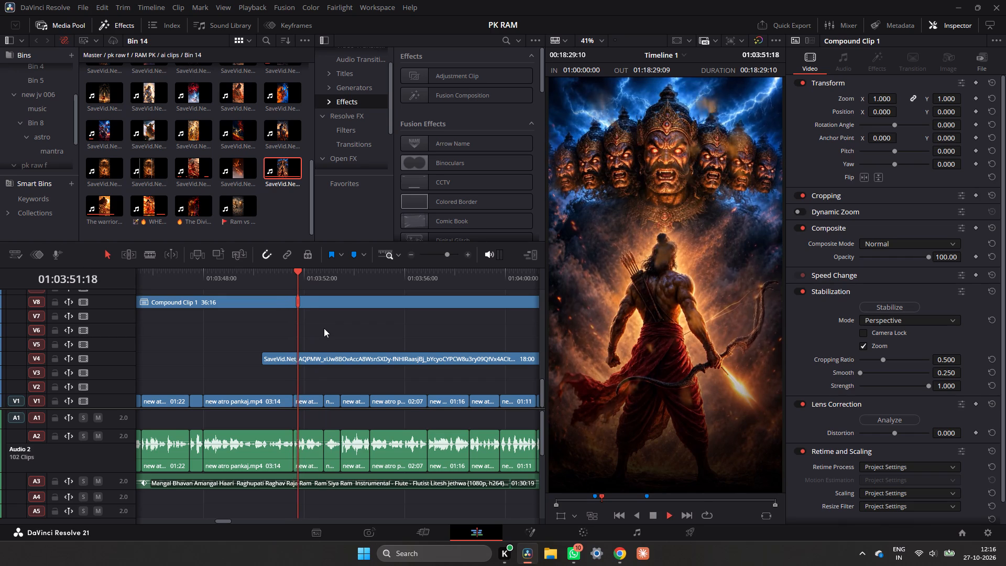
pyautogui.press('space')
pyautogui.press('space')
pyautogui.press('space')
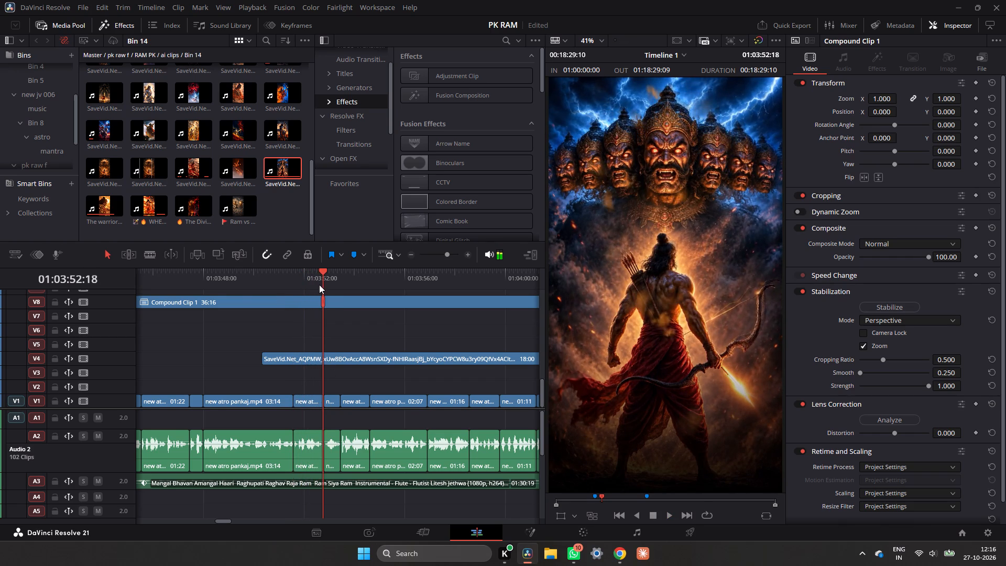
pyautogui.moveTo(318, 284); pyautogui.dragTo(207, 312)
pyautogui.press('space')
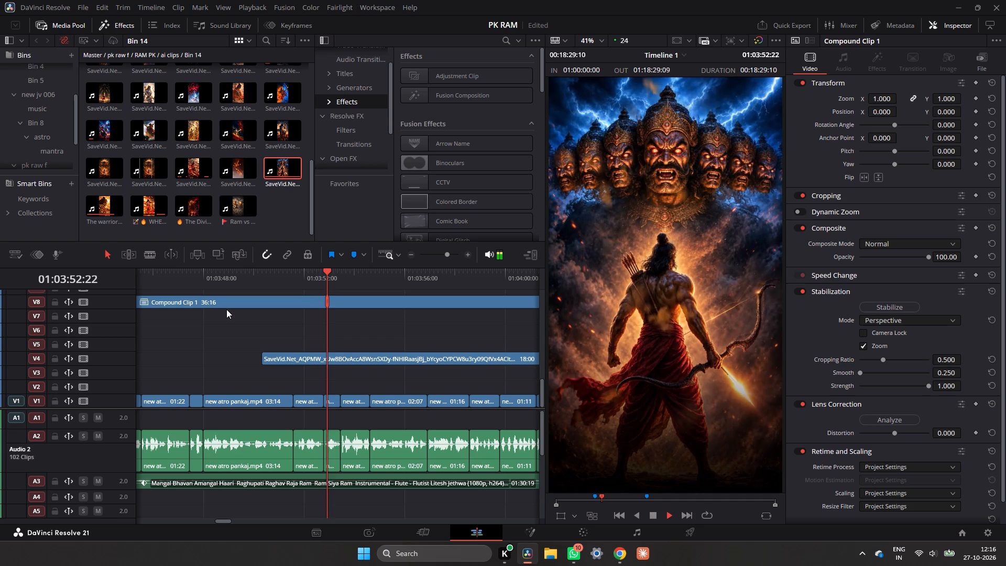
pyautogui.press('space')
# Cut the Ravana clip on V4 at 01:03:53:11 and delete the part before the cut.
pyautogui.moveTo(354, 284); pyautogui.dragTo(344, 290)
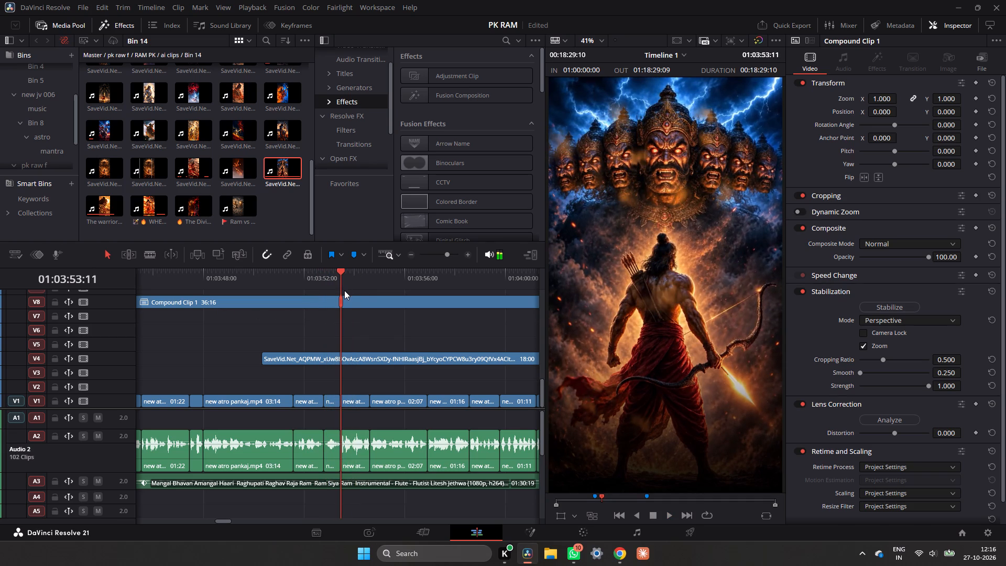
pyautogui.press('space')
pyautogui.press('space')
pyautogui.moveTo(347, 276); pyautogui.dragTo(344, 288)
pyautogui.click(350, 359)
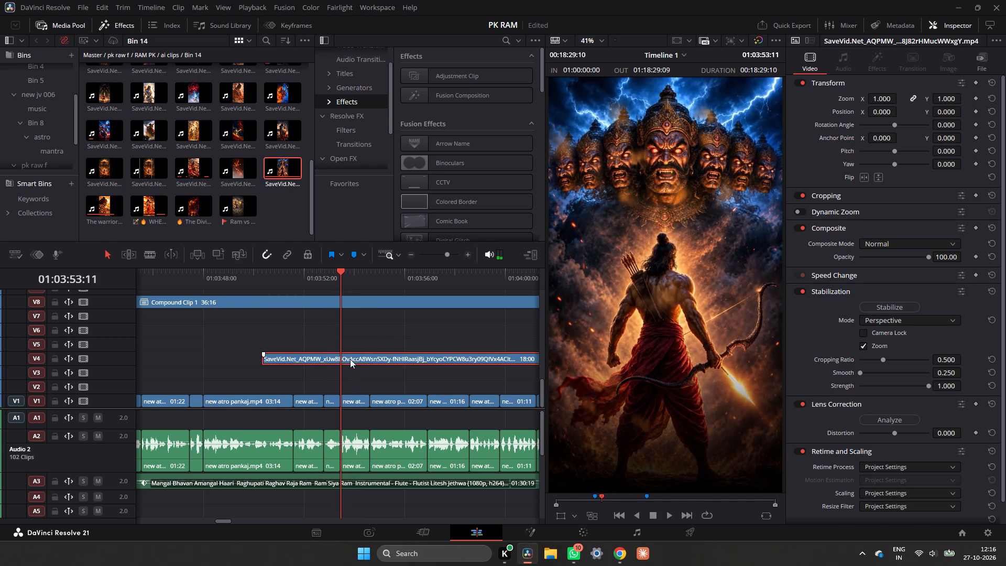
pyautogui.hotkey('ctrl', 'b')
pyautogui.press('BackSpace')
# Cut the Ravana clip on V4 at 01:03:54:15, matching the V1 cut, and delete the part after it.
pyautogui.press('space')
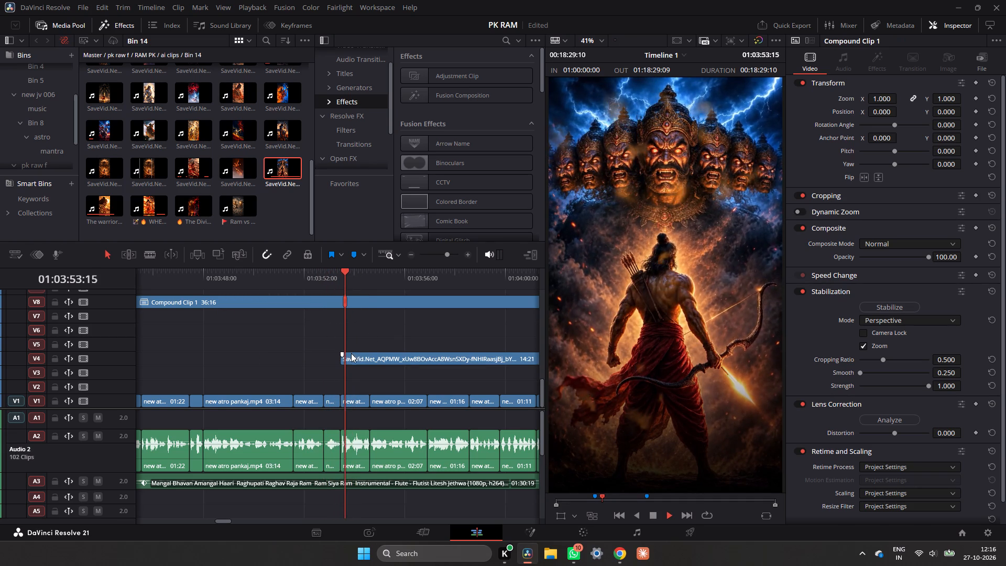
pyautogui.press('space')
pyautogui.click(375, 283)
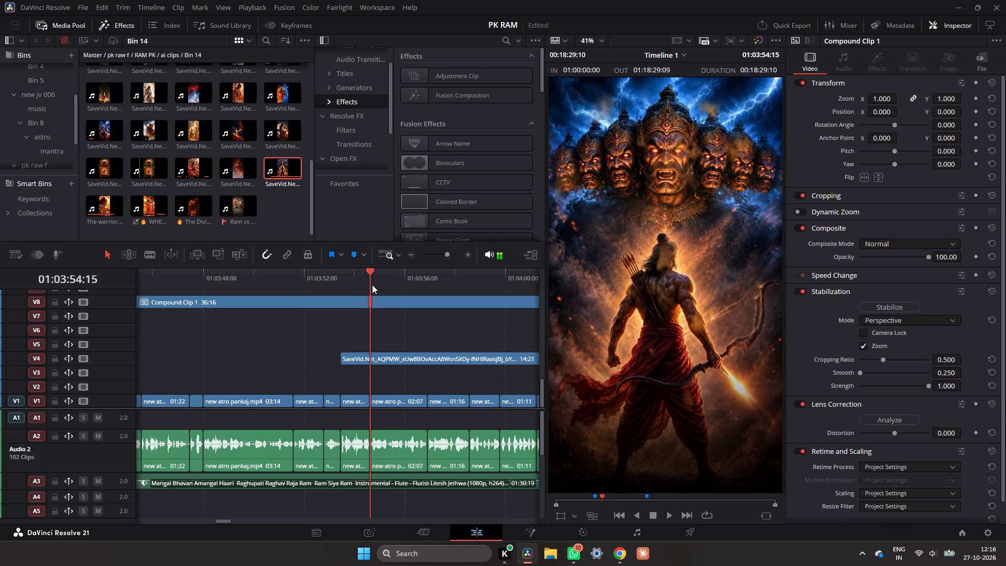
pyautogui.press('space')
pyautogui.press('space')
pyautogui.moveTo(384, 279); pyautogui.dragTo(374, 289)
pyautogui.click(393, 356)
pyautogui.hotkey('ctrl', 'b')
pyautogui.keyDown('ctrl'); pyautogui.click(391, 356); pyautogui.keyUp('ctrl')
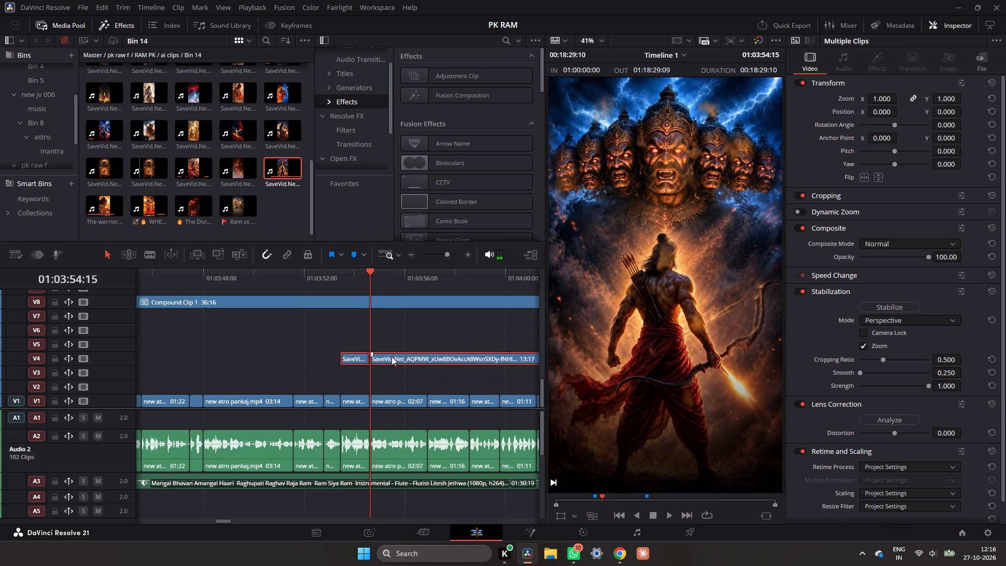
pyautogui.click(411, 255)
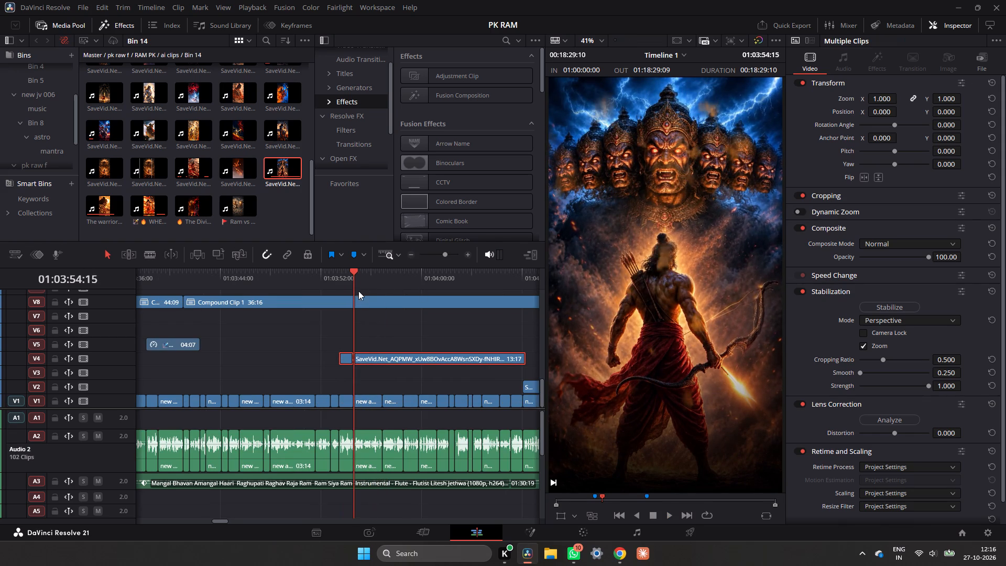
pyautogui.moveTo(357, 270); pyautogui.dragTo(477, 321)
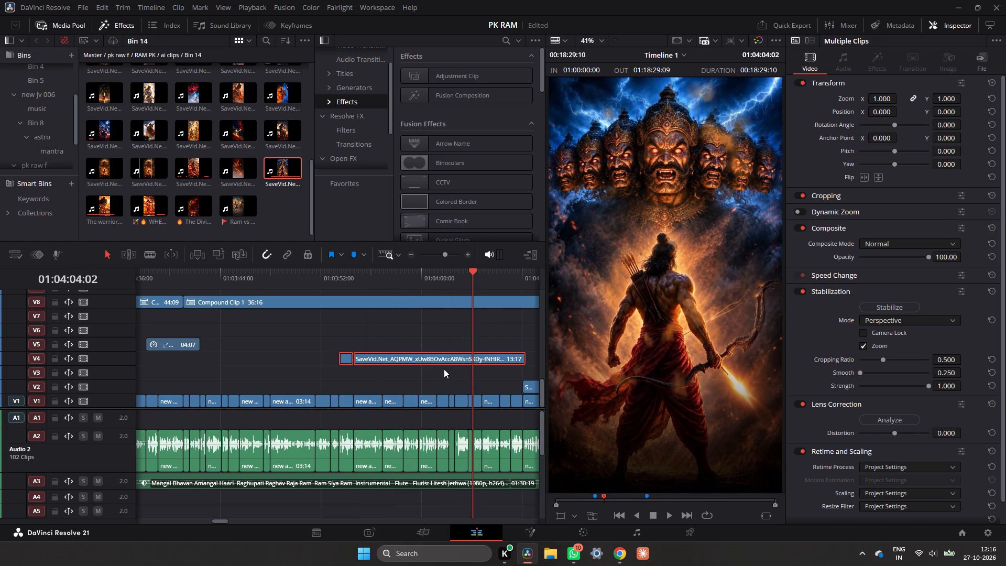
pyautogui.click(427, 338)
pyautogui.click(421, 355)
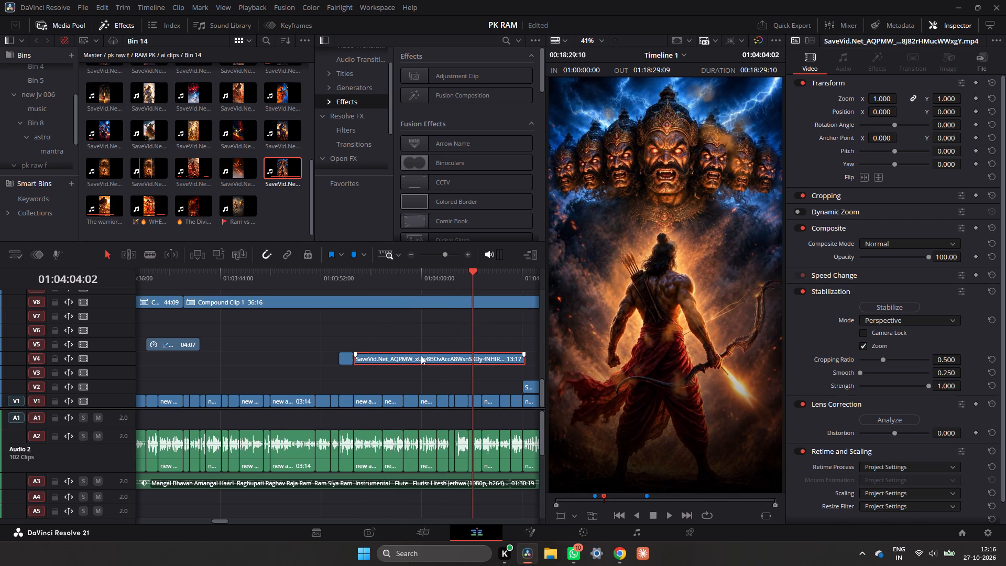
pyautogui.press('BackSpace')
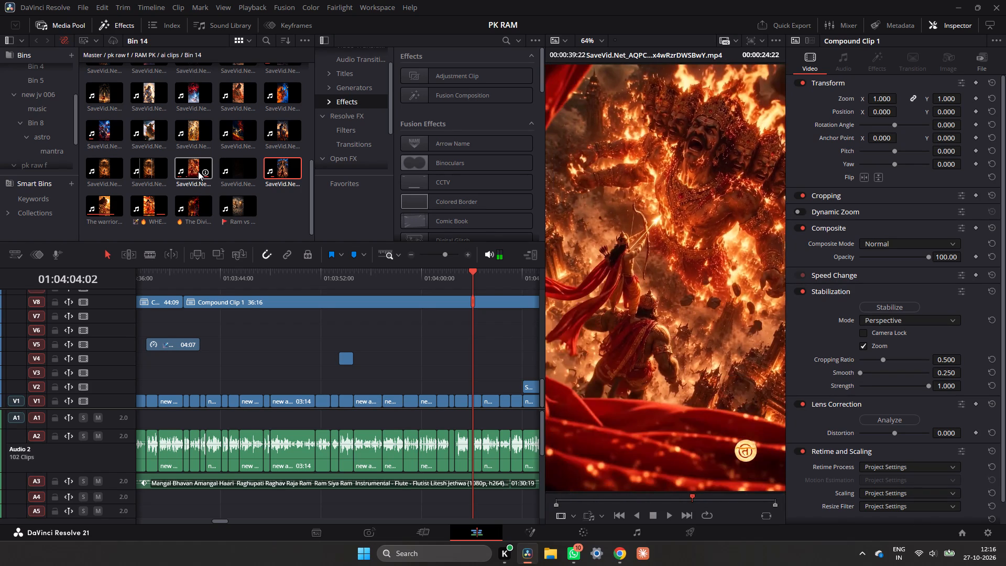
# Place the red-toned Ram clip with burning Ravana on V5 from about 01:03:48 and delete its audio on A5.
pyautogui.moveTo(195, 170); pyautogui.dragTo(275, 354)
pyautogui.click(326, 512)
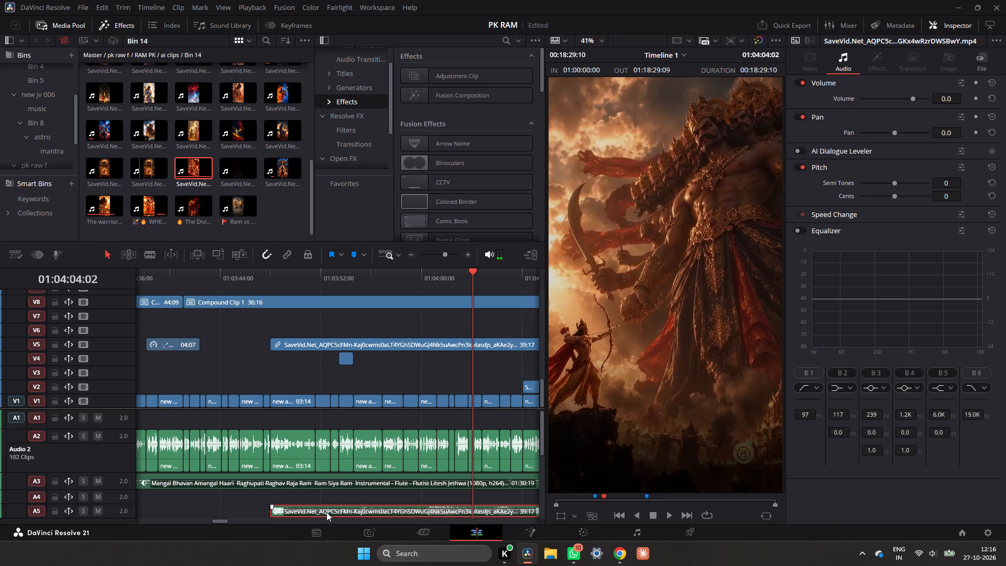
pyautogui.press('BackSpace')
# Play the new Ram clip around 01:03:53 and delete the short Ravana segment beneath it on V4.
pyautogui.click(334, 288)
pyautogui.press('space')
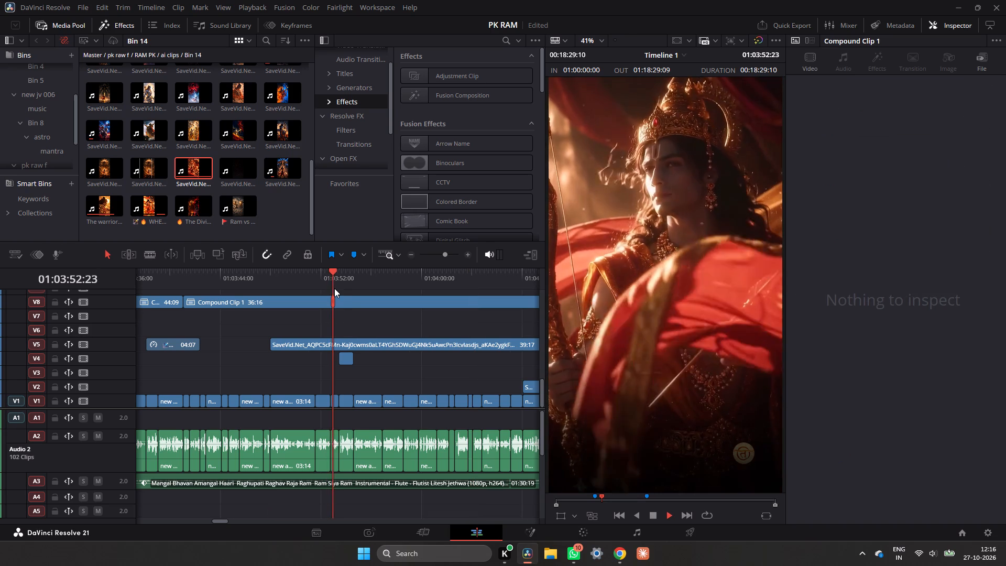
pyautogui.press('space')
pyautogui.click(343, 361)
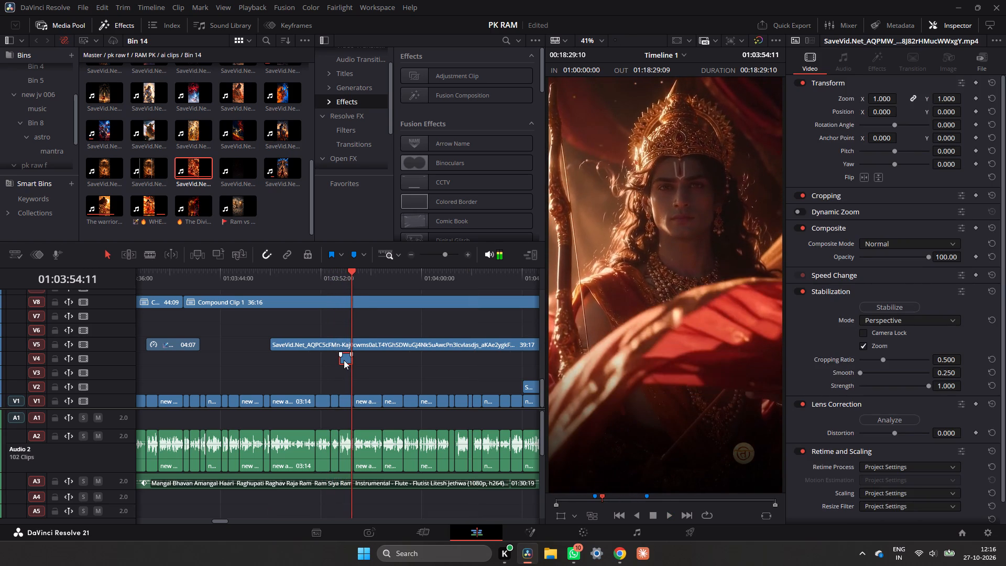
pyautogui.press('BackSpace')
# Replay the speech from 01:03:53 and cut the red-toned Ram clip on V5 at 01:03:53:11.
pyautogui.moveTo(355, 288); pyautogui.dragTo(340, 293)
pyautogui.press('space')
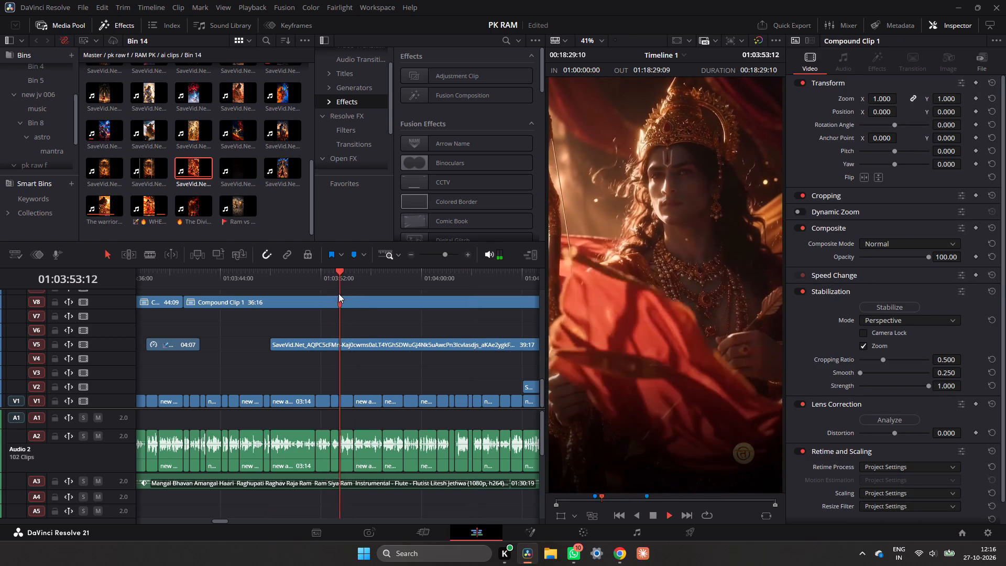
pyautogui.press('space')
pyautogui.moveTo(349, 285); pyautogui.dragTo(348, 285)
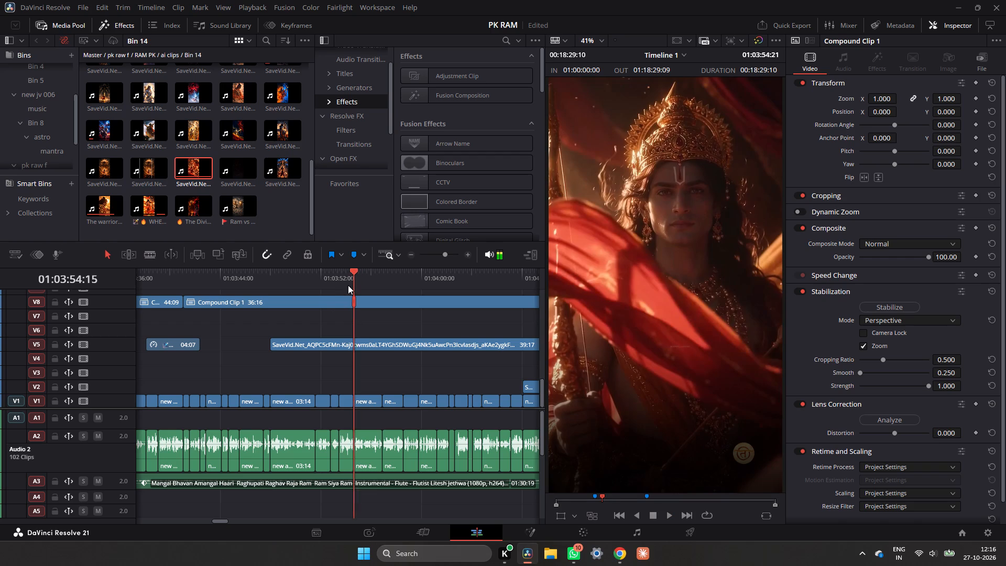
pyautogui.moveTo(348, 285); pyautogui.dragTo(343, 286)
pyautogui.click(349, 347)
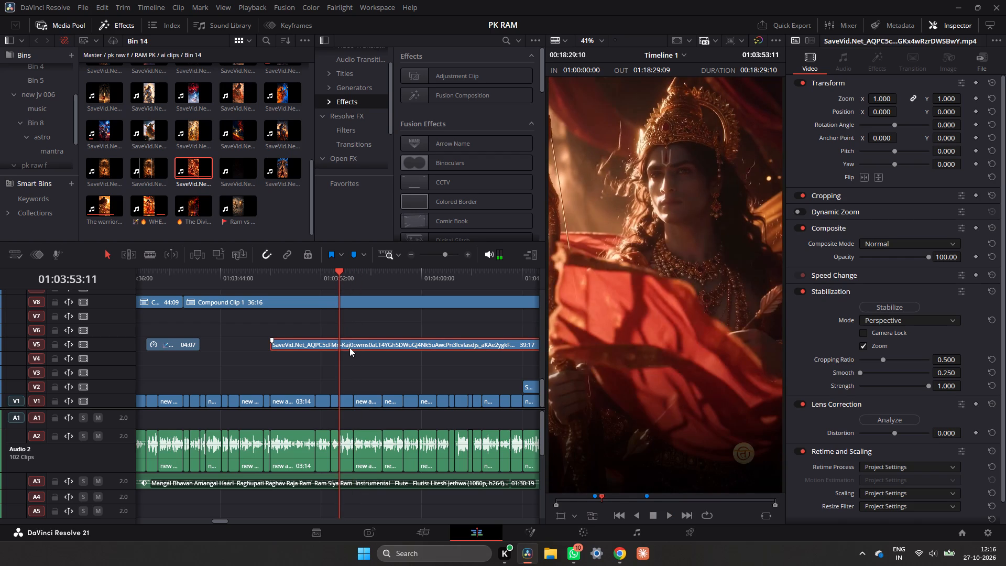
pyautogui.hotkey('ctrl', 'b')
# Review the red-toned Ram clip on V5 around 01:03:51 and delete its part before the cut at 01:03:53:11.
pyautogui.moveTo(337, 286); pyautogui.dragTo(302, 298)
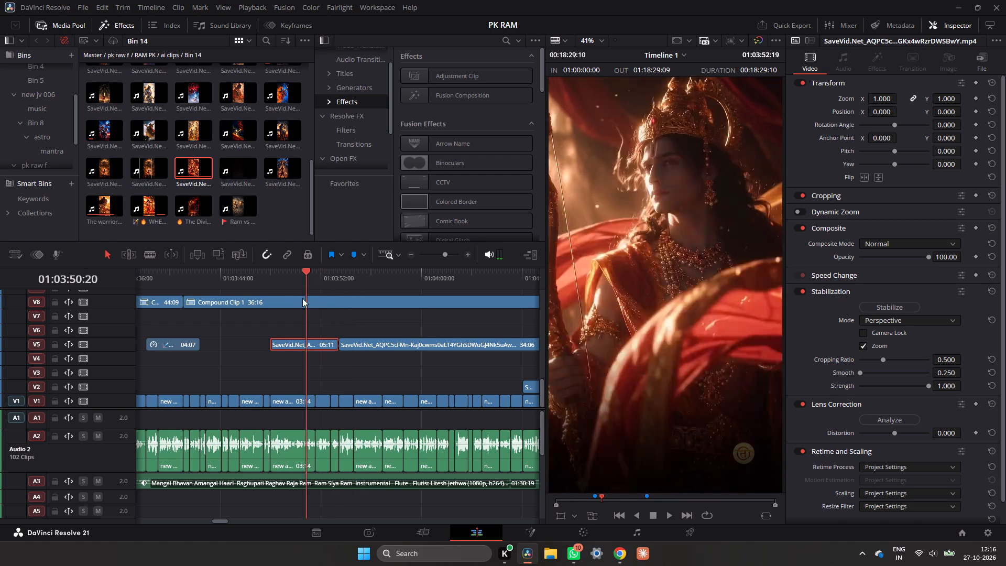
pyautogui.moveTo(302, 298); pyautogui.dragTo(316, 318)
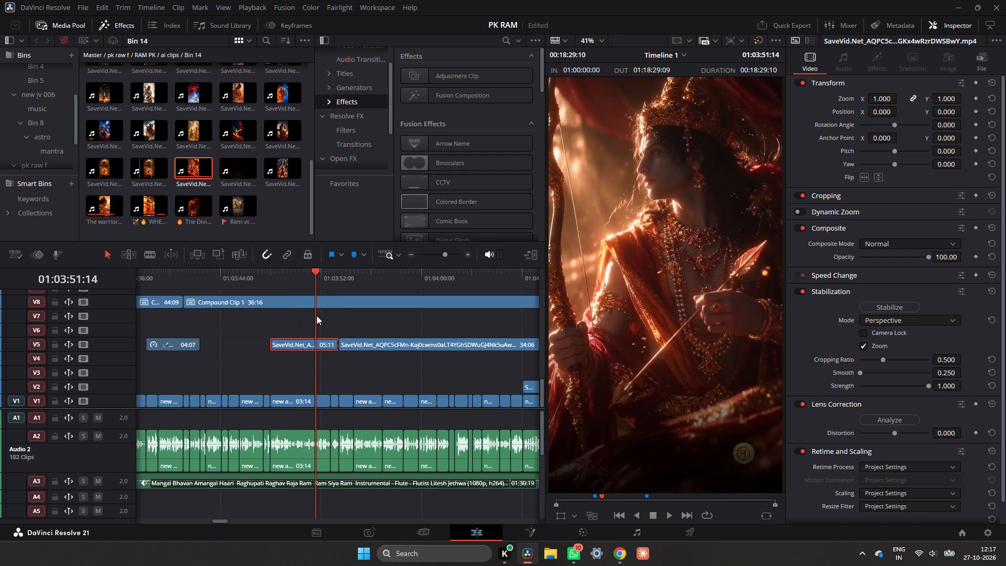
pyautogui.press('space')
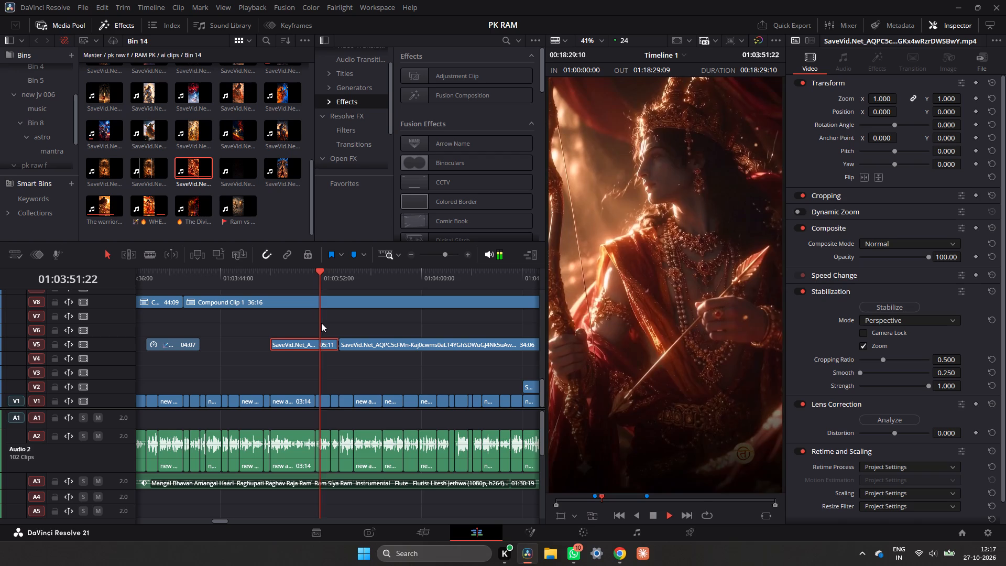
pyautogui.press('space')
pyautogui.press('BackSpace')
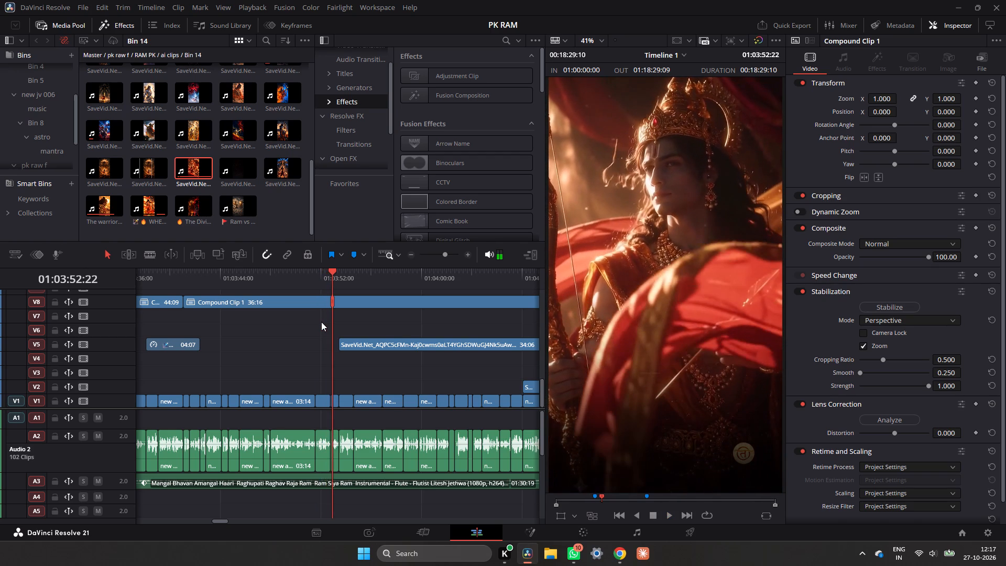
# Play the remaining Ram clip against the speech and cut it on V5 at 01:03:54:15, matching the V1 cut.
pyautogui.moveTo(330, 278); pyautogui.dragTo(337, 278)
pyautogui.press('space')
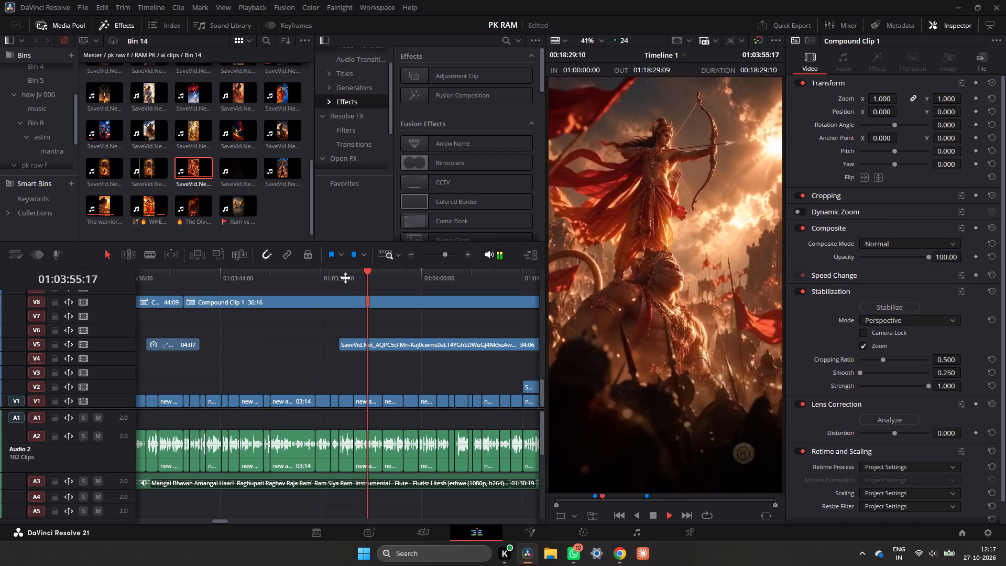
pyautogui.press('space')
pyautogui.moveTo(377, 281); pyautogui.dragTo(357, 301)
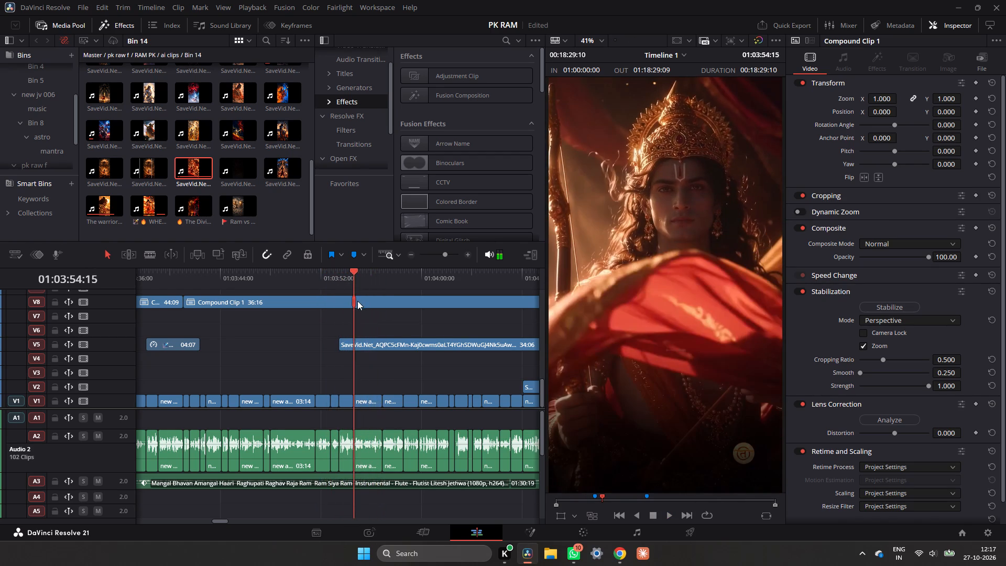
pyautogui.moveTo(357, 301); pyautogui.dragTo(356, 303)
pyautogui.click(396, 349)
pyautogui.hotkey('ctrl', 'b')
# Play on to the burning Ravana shot, cut the V5 clip at 01:04:12:14 and delete the section between the two cuts.
pyautogui.press('space')
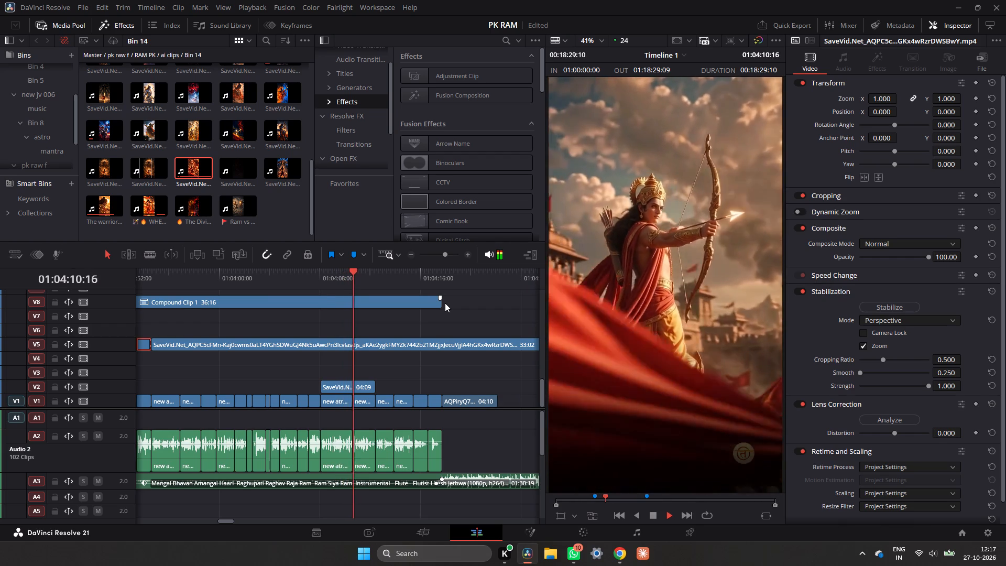
pyautogui.click(410, 255)
pyautogui.press('space')
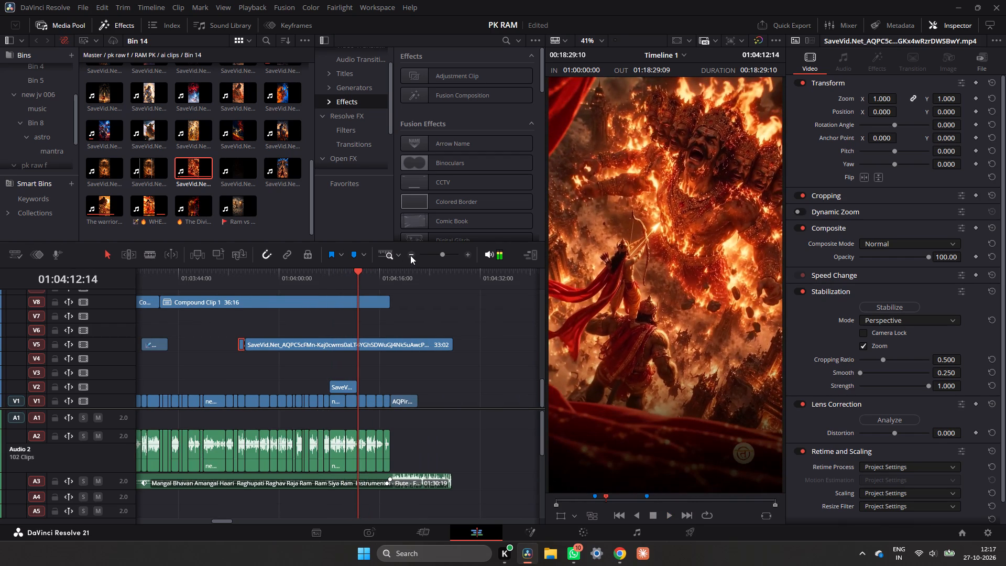
pyautogui.click(348, 349)
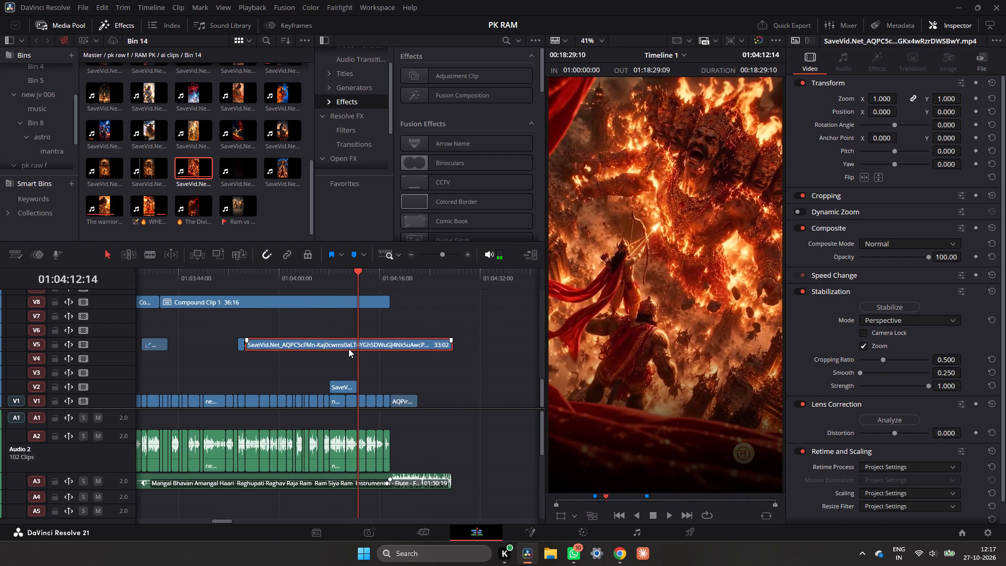
pyautogui.hotkey('ctrl', 'b')
pyautogui.press('BackSpace')
# Move the burning Ravana part on V5 back to 01:03:54:15, directly after the short Ram segment.
pyautogui.moveTo(400, 345); pyautogui.dragTo(401, 345)
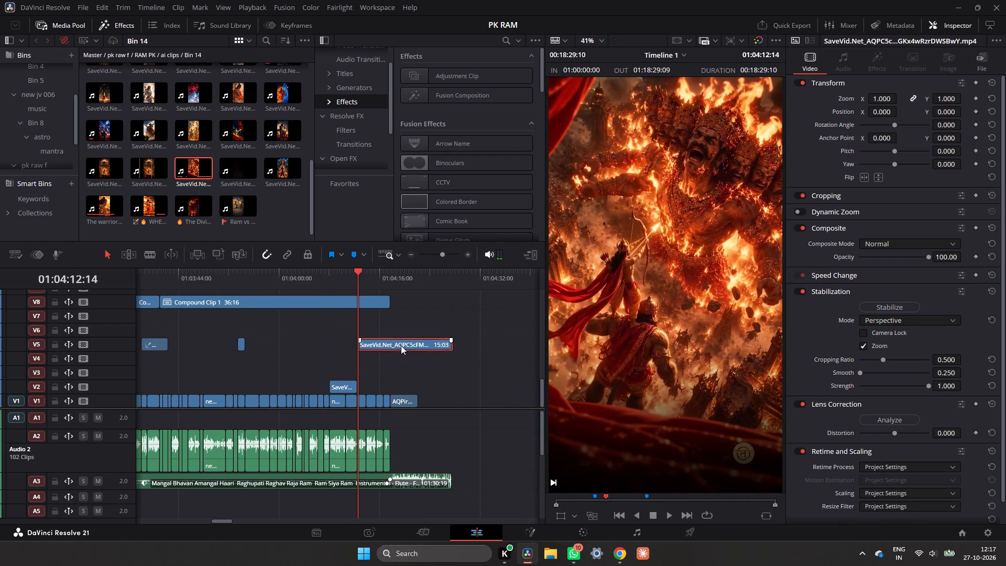
pyautogui.moveTo(401, 345); pyautogui.dragTo(285, 347)
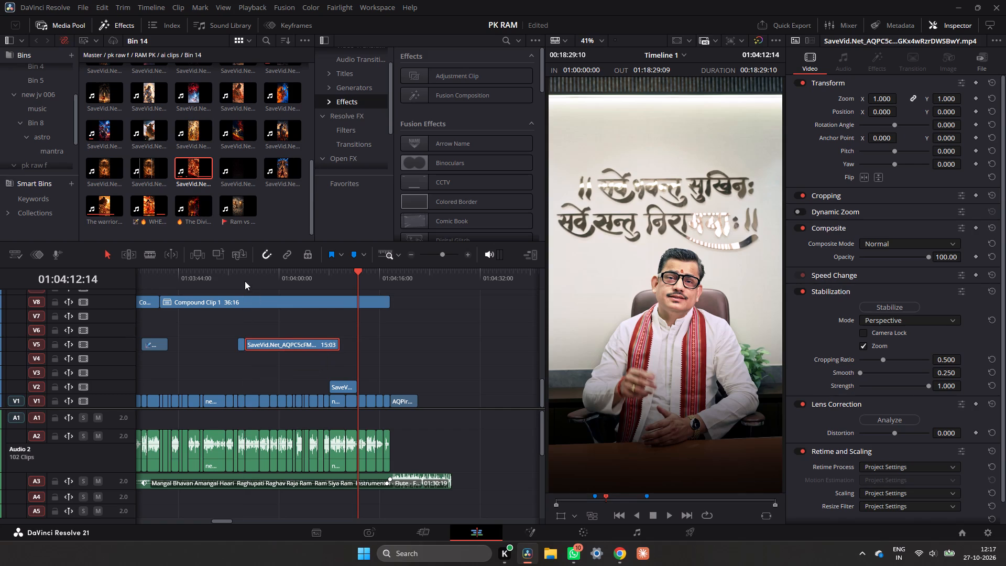
# Review the joined Ram and burning Ravana shots on V5 from about 01:03:53 and play through the closing logo.
pyautogui.click(233, 273)
pyautogui.click(237, 271)
pyautogui.press('space')
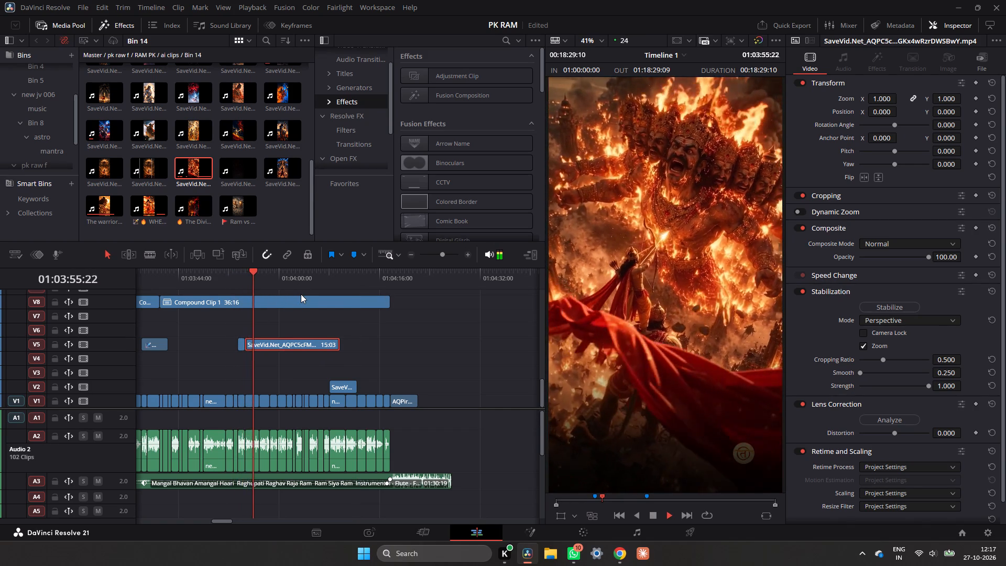
pyautogui.press('space')
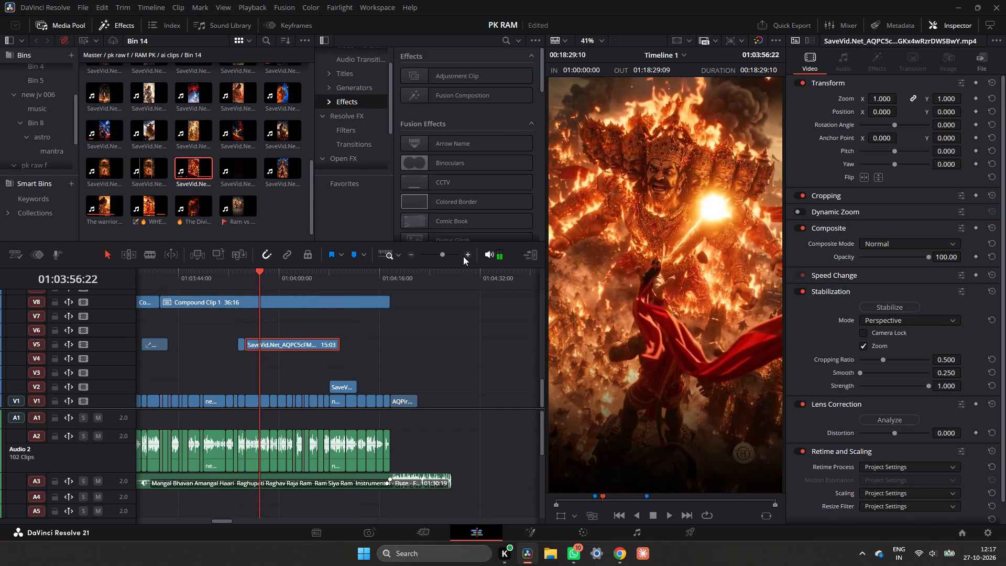
pyautogui.doubleClick(463, 256)
pyautogui.press('space')
pyautogui.press('space')
pyautogui.moveTo(333, 278); pyautogui.dragTo(291, 302)
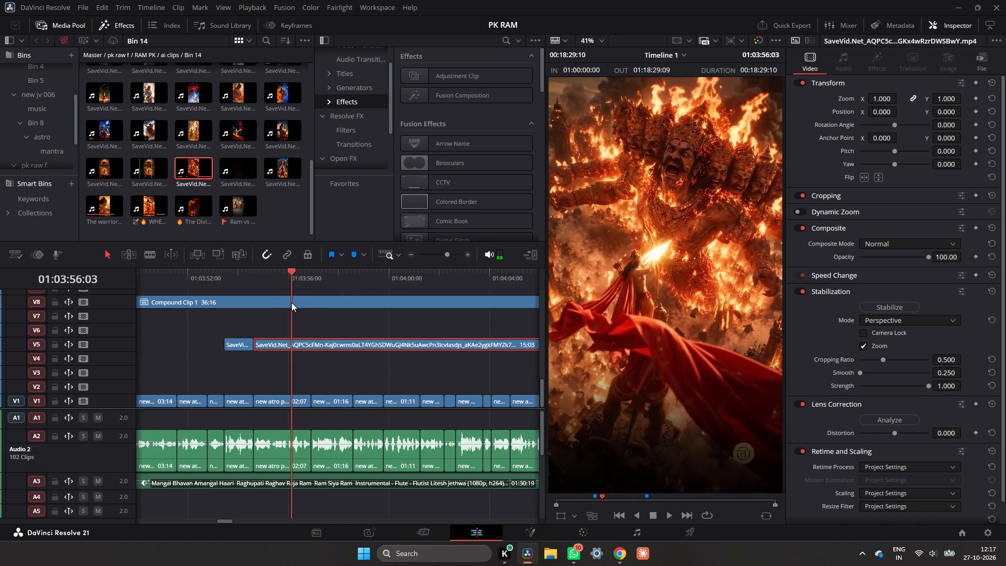
pyautogui.moveTo(291, 302); pyautogui.dragTo(351, 321)
pyautogui.moveTo(344, 285); pyautogui.dragTo(257, 314)
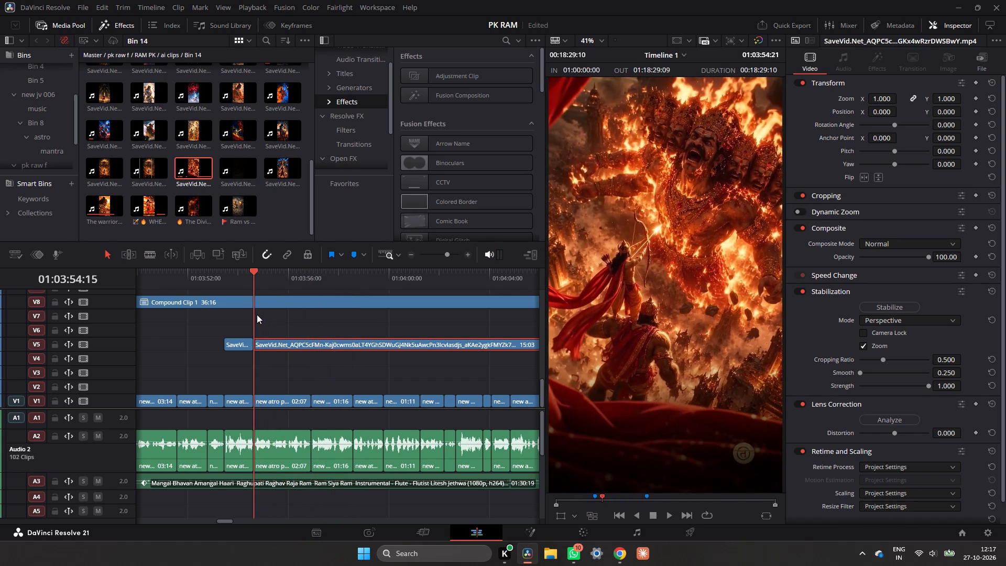
pyautogui.moveTo(257, 314); pyautogui.dragTo(256, 314)
pyautogui.press('space')
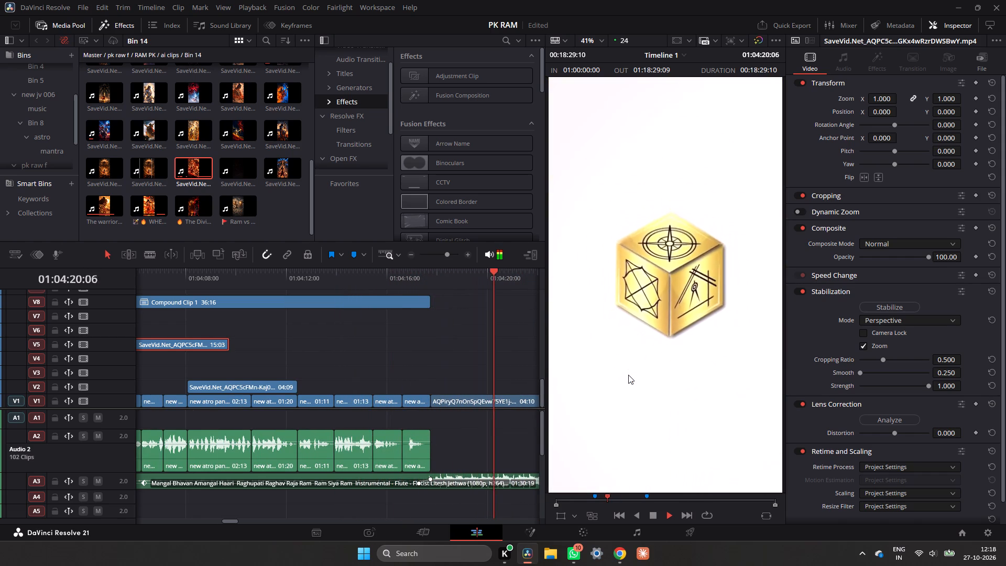
pyautogui.press('space')
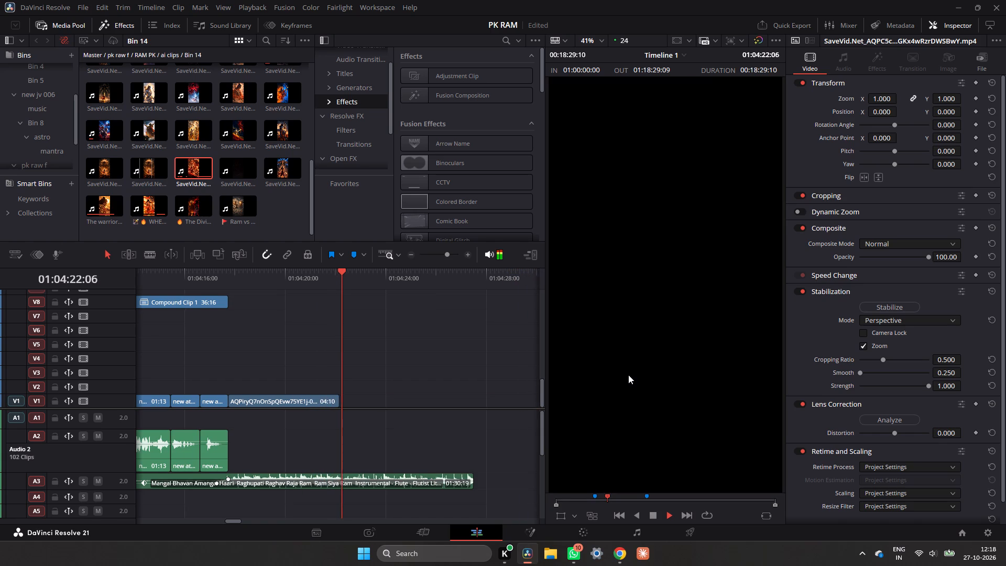
# Replay the sequence from about 01:03:26 to 01:03:47 to check the B-roll coverage against the speech.
pyautogui.doubleClick(406, 256)
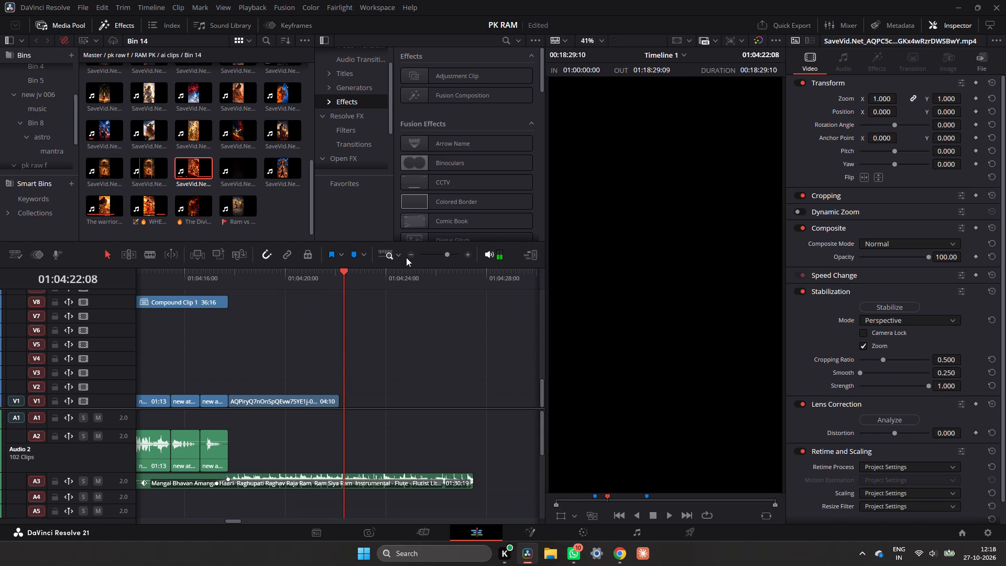
pyautogui.doubleClick(407, 255)
pyautogui.doubleClick(408, 255)
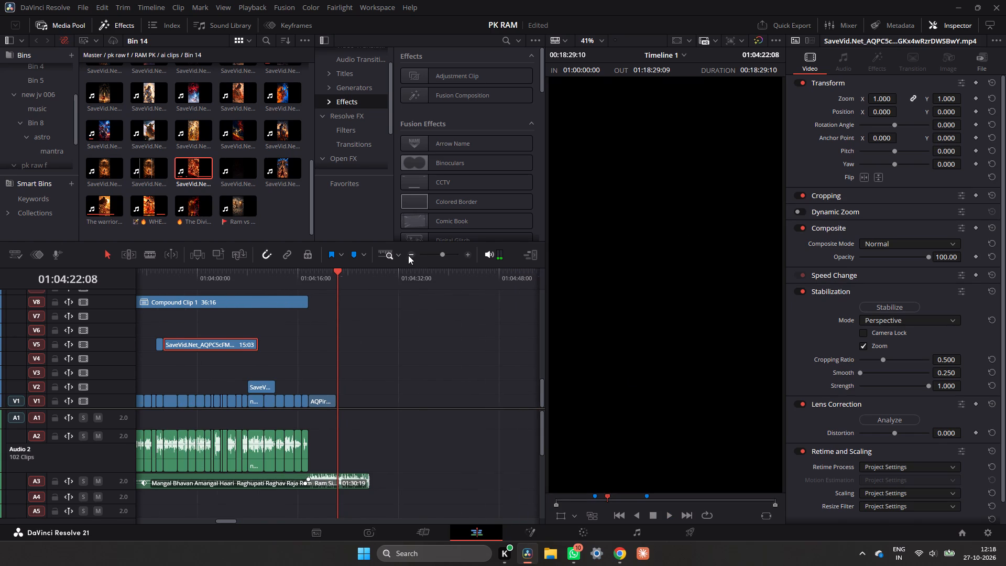
pyautogui.click(250, 280)
pyautogui.press('space')
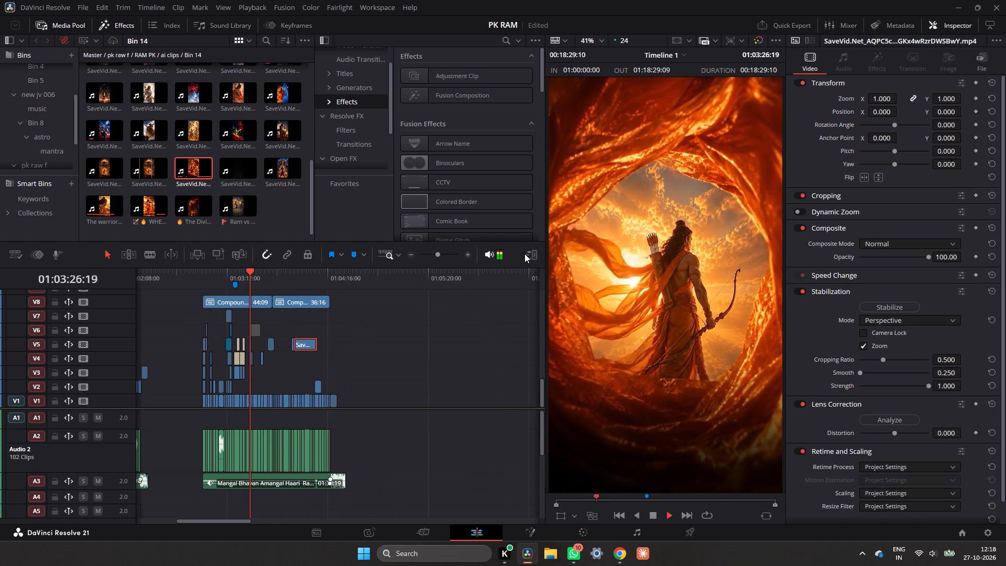
pyautogui.doubleClick(466, 252)
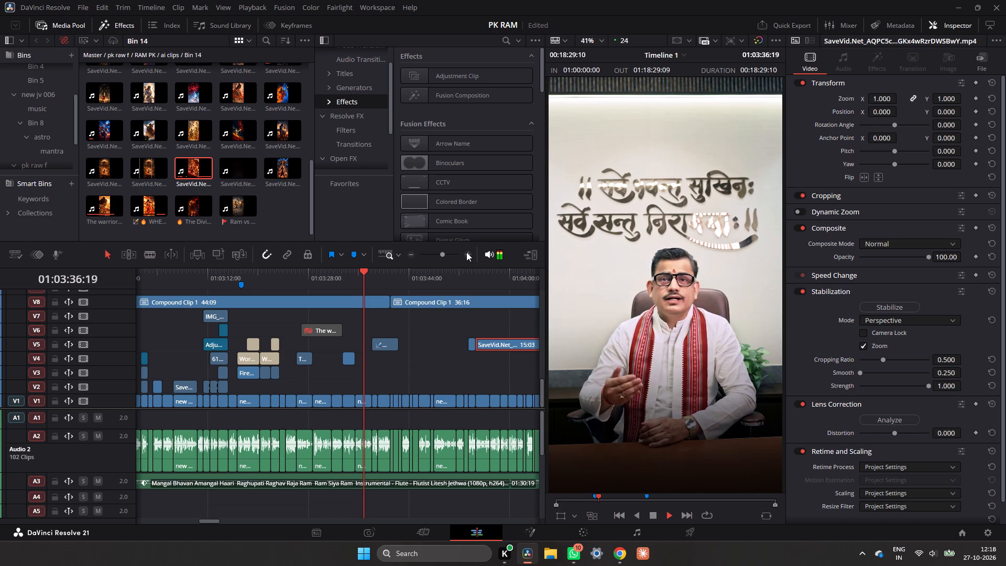
pyautogui.press('space')
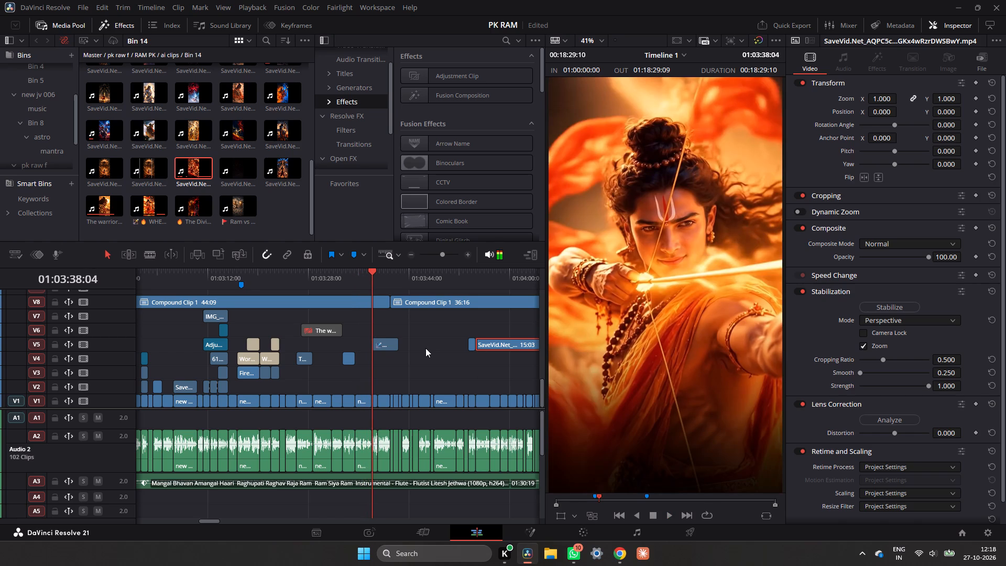
pyautogui.press('space')
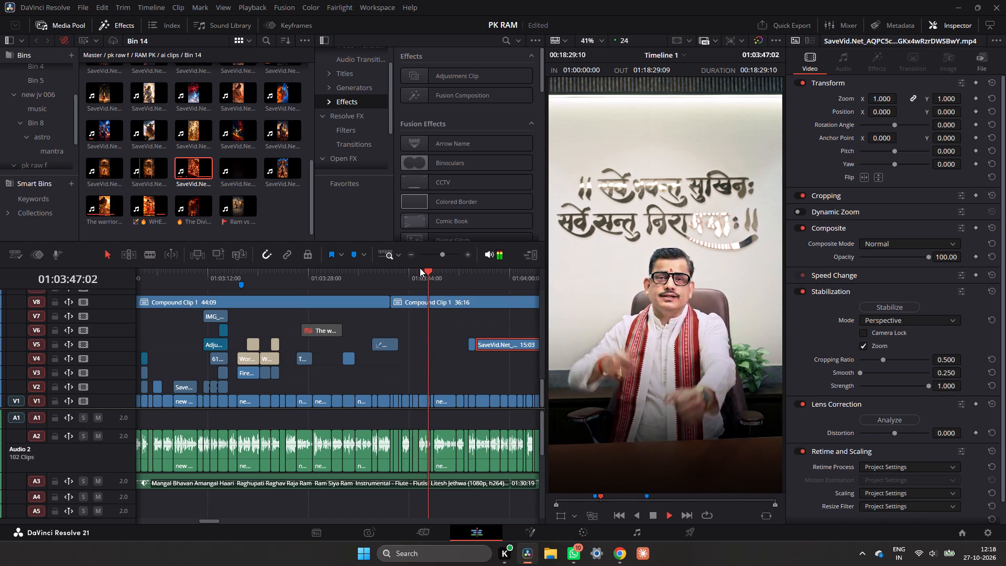
pyautogui.press('space')
# Replay the speech between about 01:03:41 and 01:03:47 to examine the stretch without B-roll before the burning Ravana sequence.
pyautogui.moveTo(435, 278); pyautogui.dragTo(433, 280)
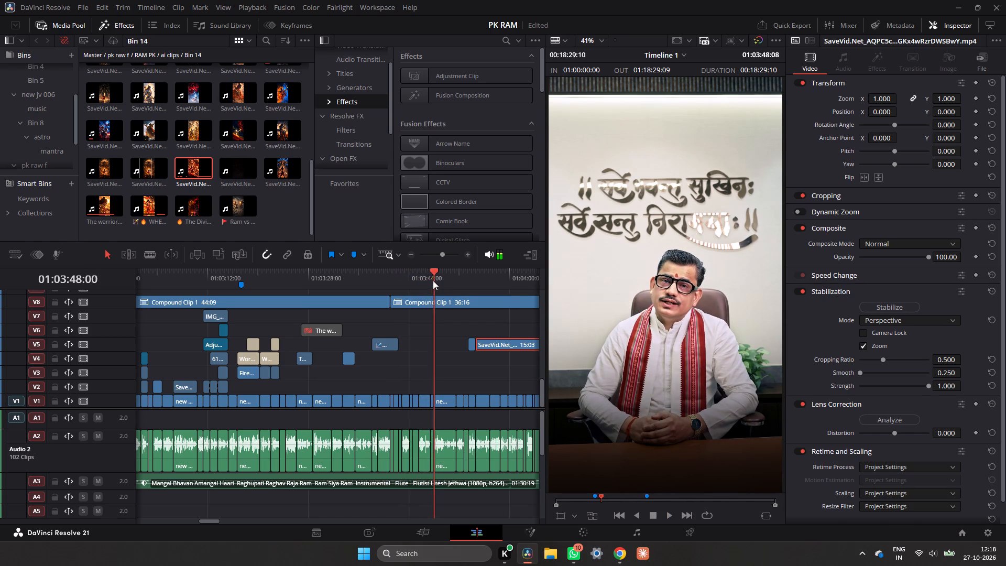
pyautogui.moveTo(433, 280); pyautogui.dragTo(396, 296)
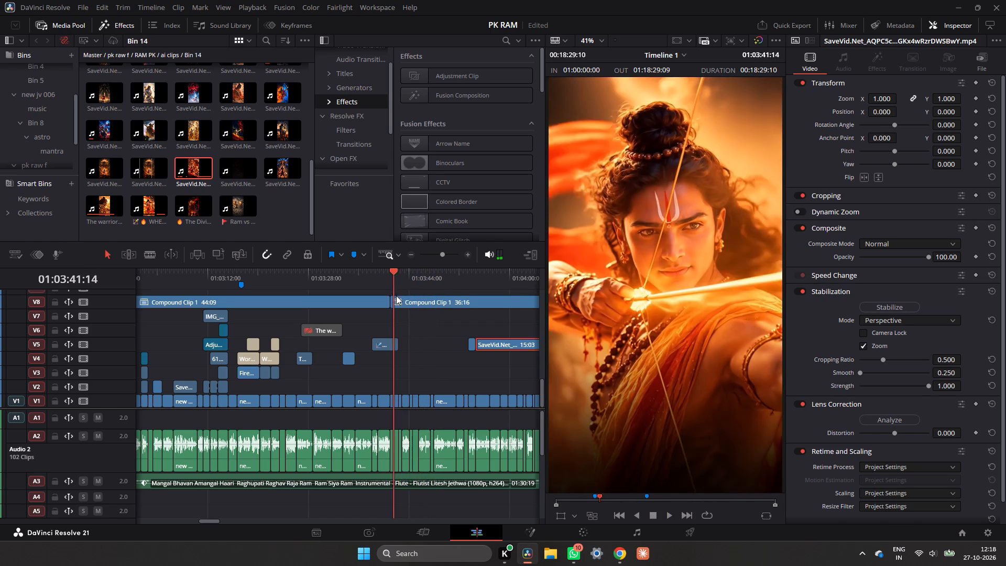
pyautogui.moveTo(396, 296); pyautogui.dragTo(397, 296)
pyautogui.press('space')
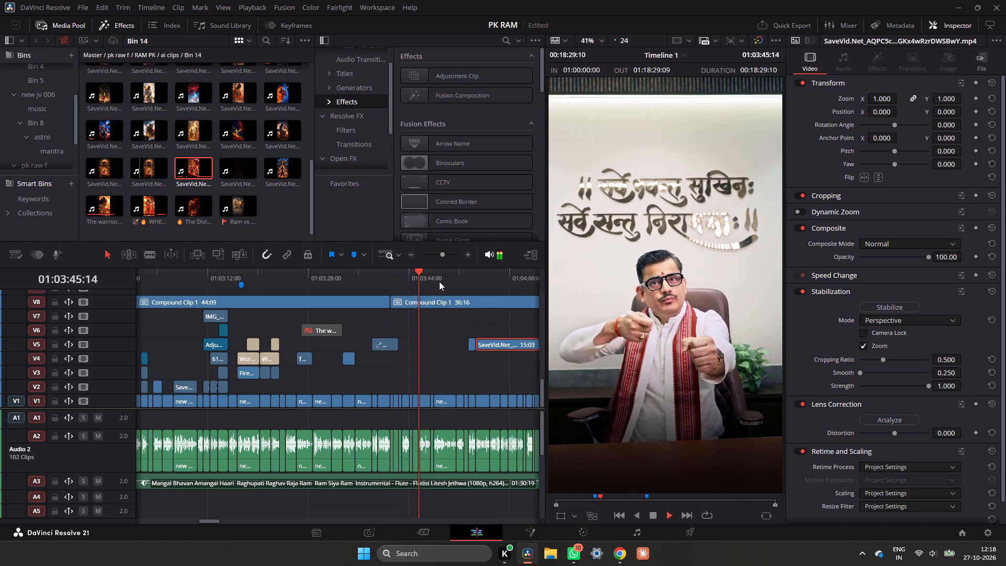
pyautogui.press('space')
pyautogui.press('space')
pyautogui.press('space')
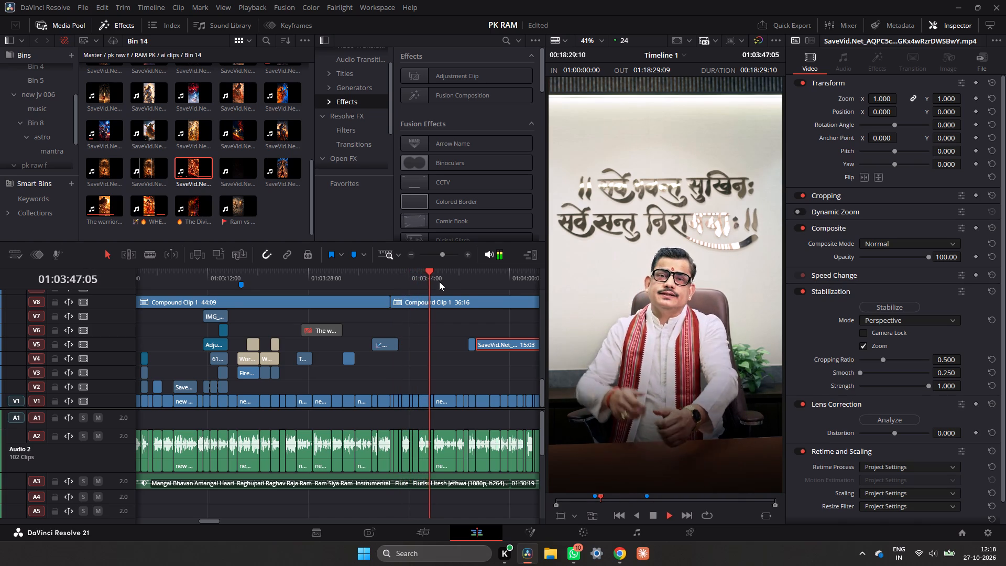
pyautogui.moveTo(432, 280); pyautogui.dragTo(412, 291)
pyautogui.press('space')
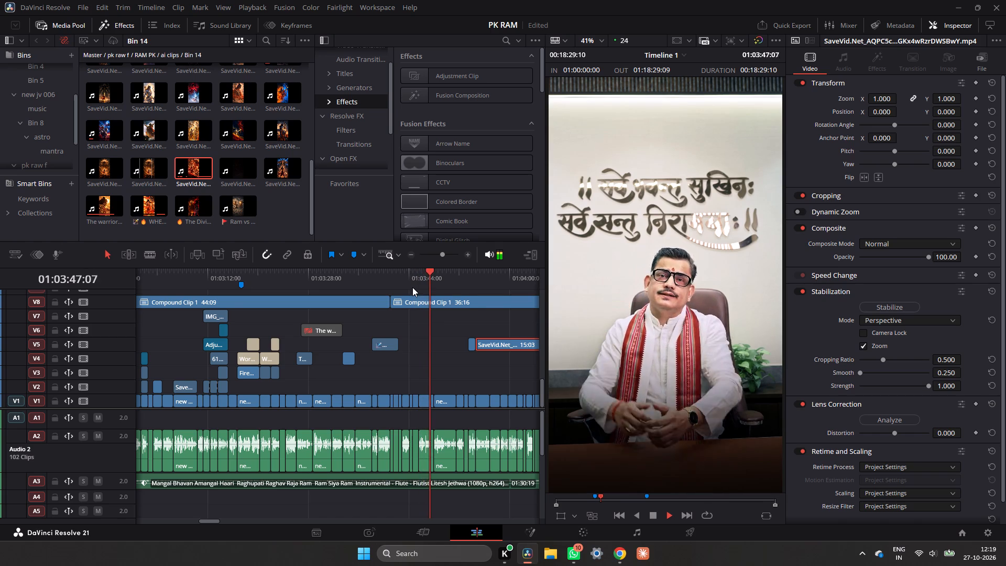
pyautogui.press('space')
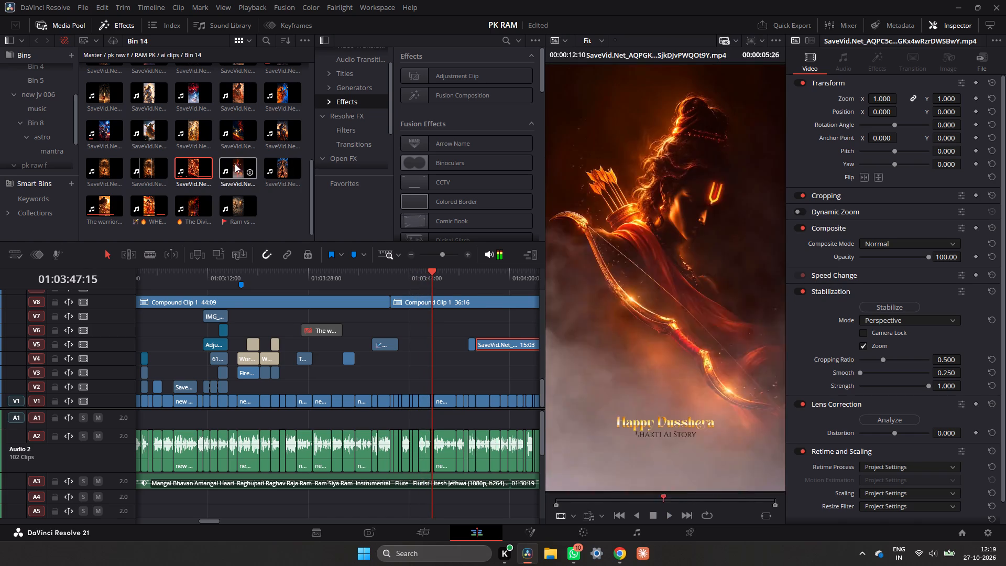
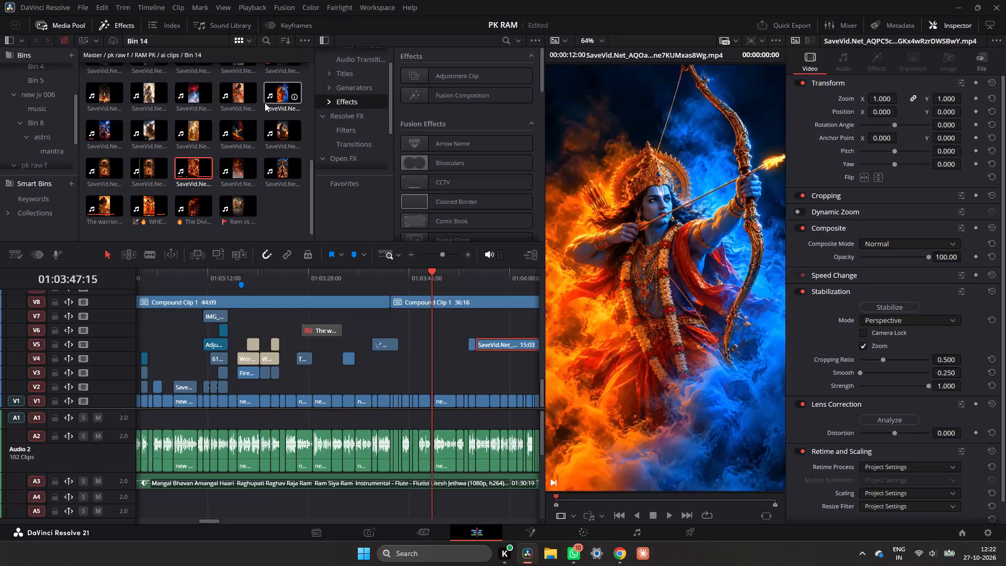
# Play the speech from 01:03:47 and replay the cut from the Ram shot to the burning Ravana shot around 01:03:53 to 01:03:56.
pyautogui.press('space')
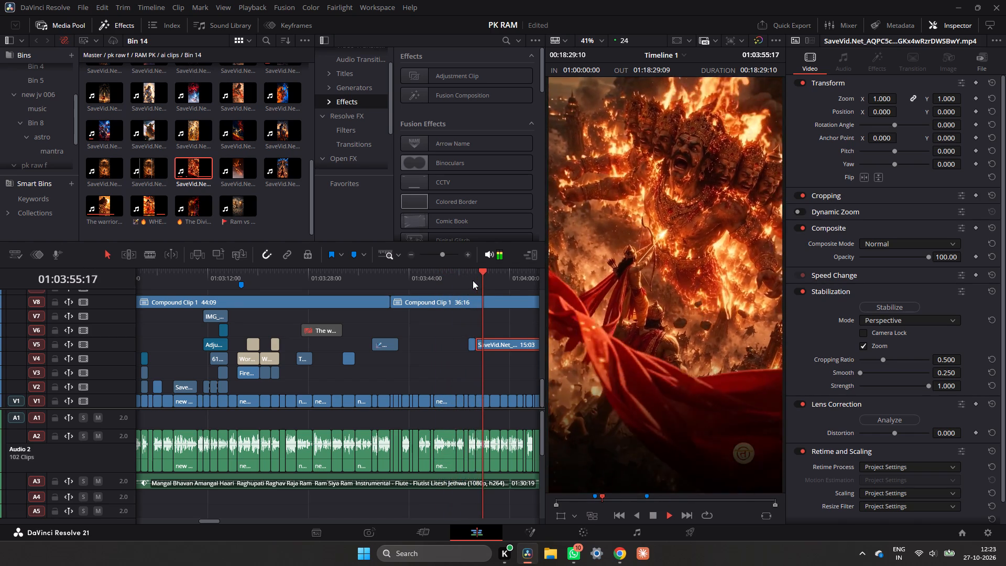
pyautogui.click(471, 279)
pyautogui.press('space')
pyautogui.click(471, 279)
pyautogui.press('space')
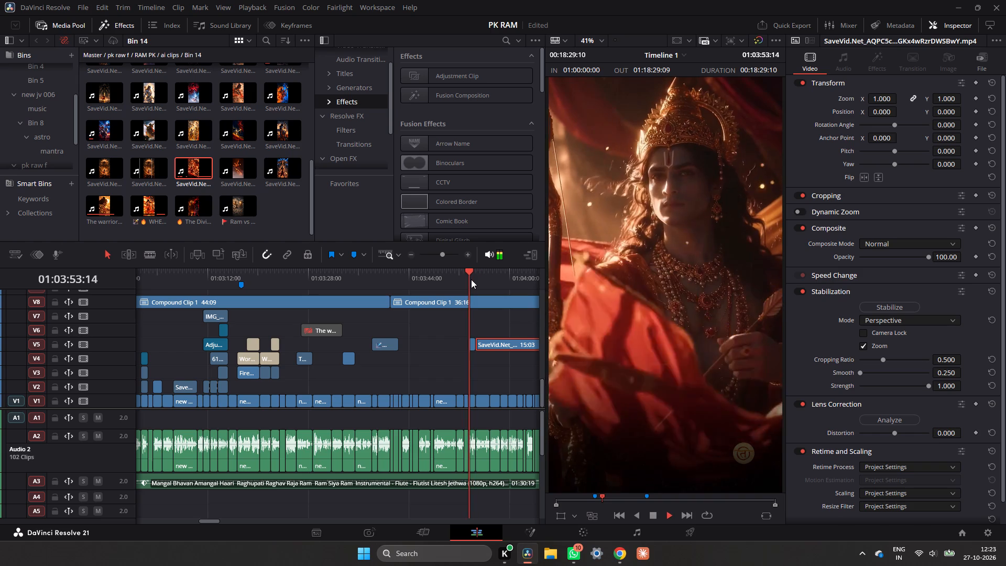
pyautogui.press('space')
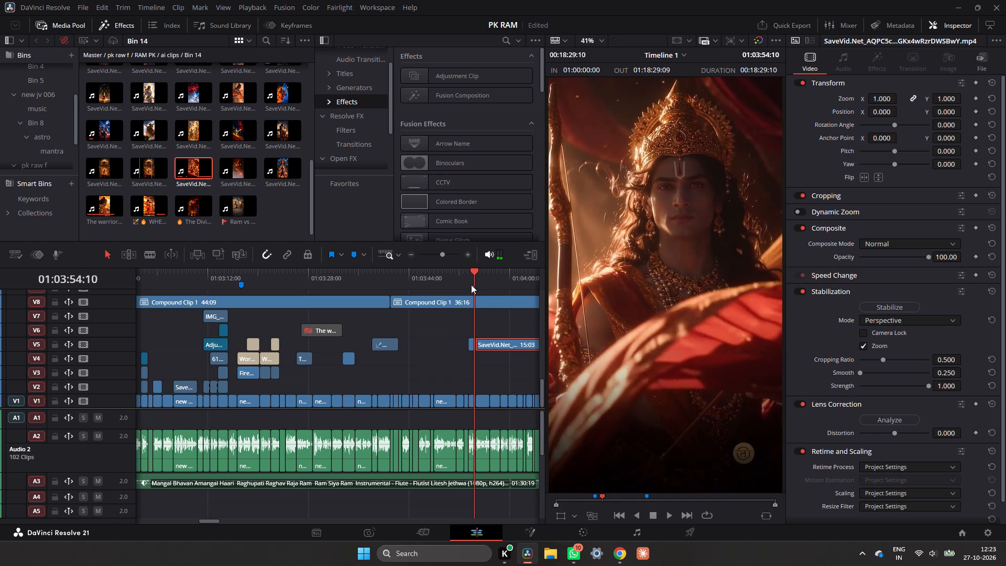
pyautogui.click(465, 285)
pyautogui.press('space')
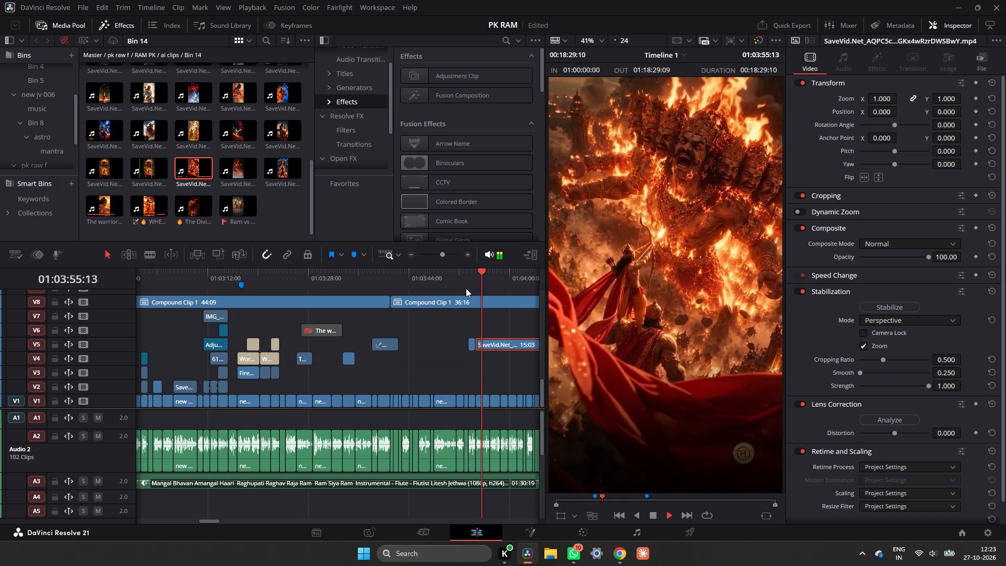
pyautogui.press('space')
pyautogui.click(475, 279)
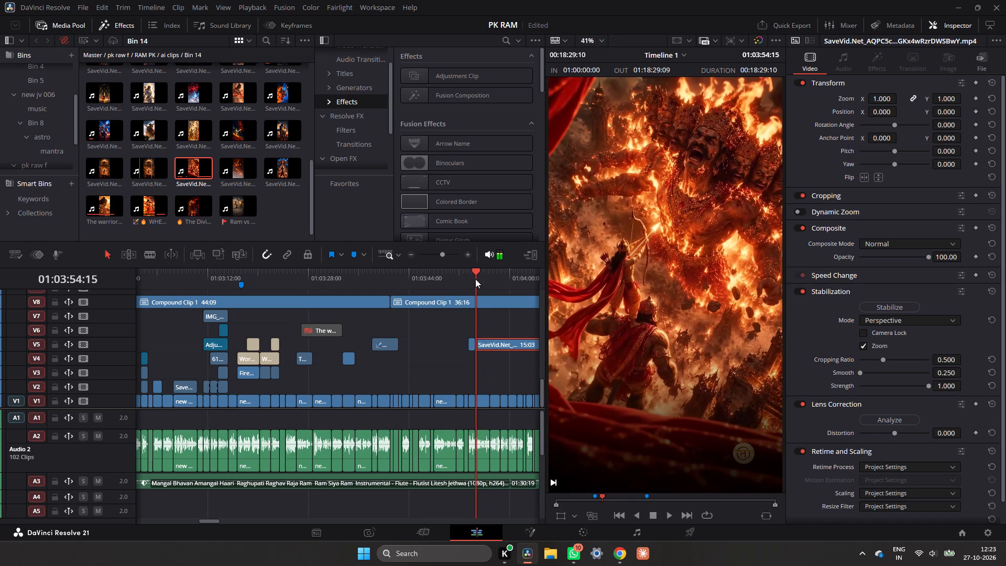
pyautogui.moveTo(475, 279); pyautogui.dragTo(469, 287)
pyautogui.press('space')
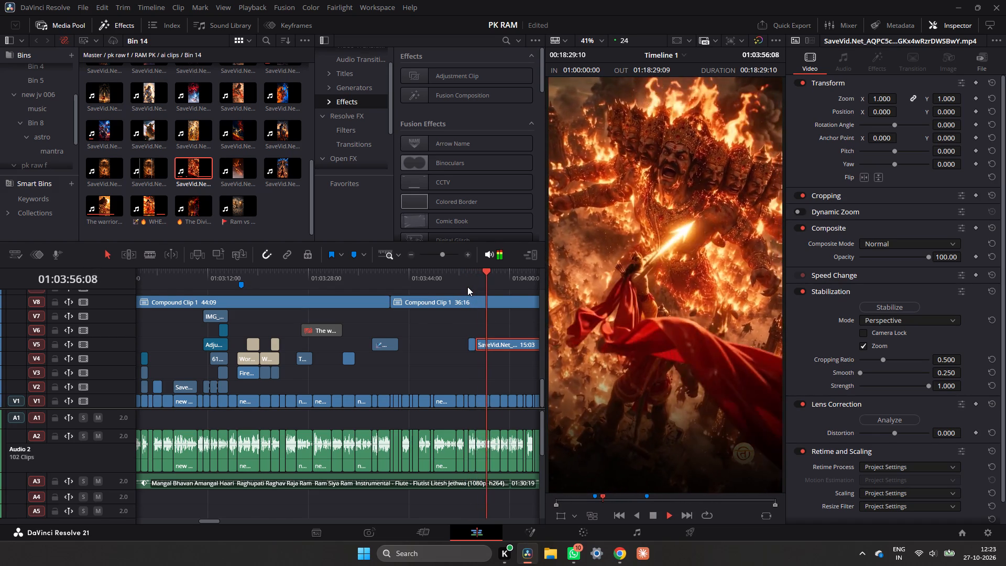
pyautogui.press('space')
# Replay the Ram B-roll shots between about 01:03:33 and 01:03:38 to check them against the speech.
pyautogui.click(356, 278)
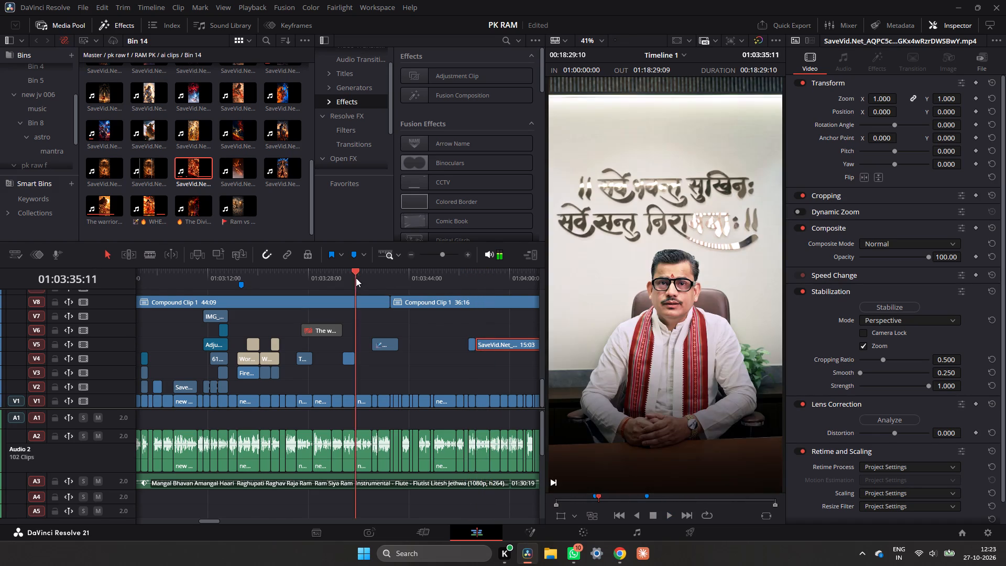
pyautogui.click(368, 270)
pyautogui.press('space')
pyautogui.press('space')
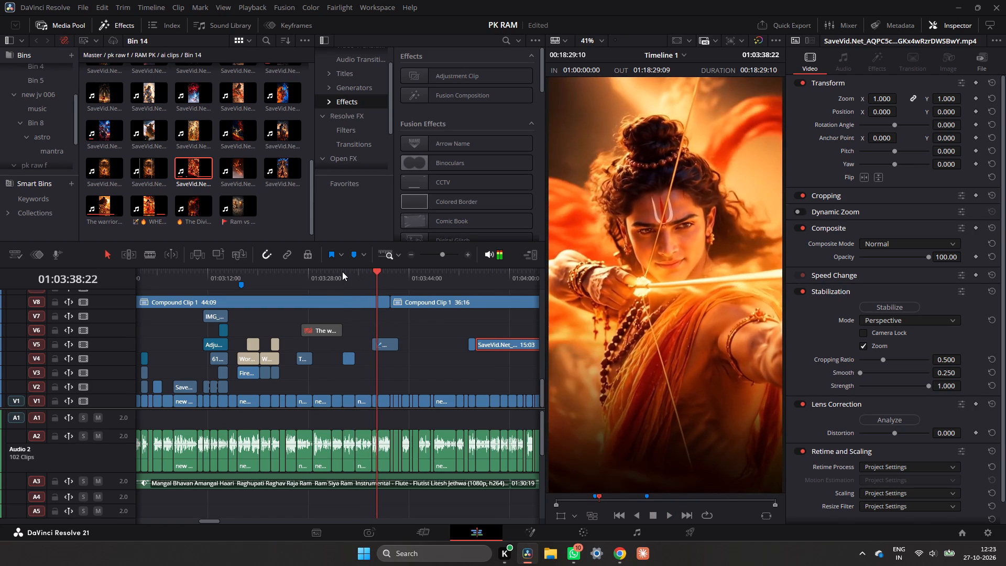
pyautogui.click(342, 271)
pyautogui.press('space')
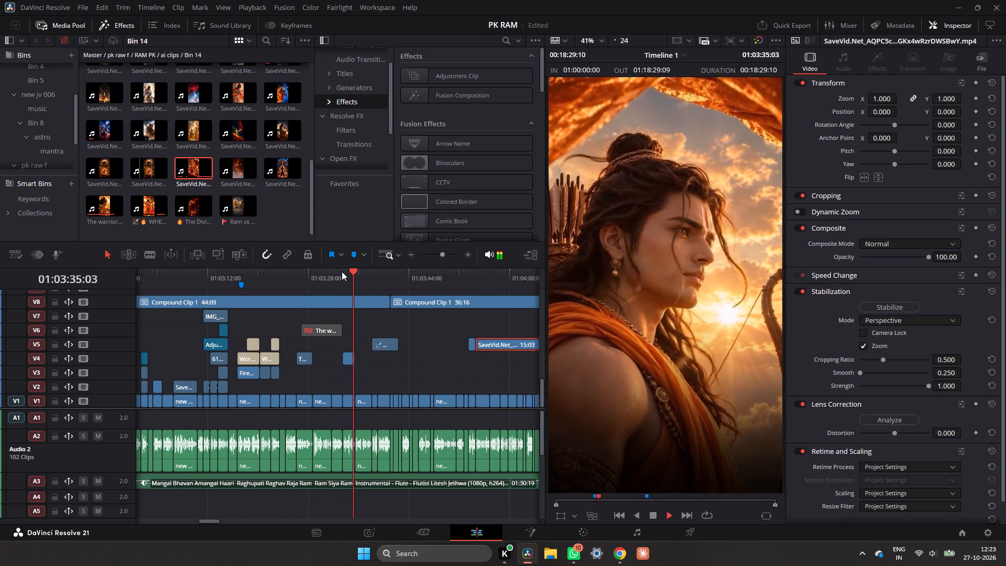
pyautogui.press('space')
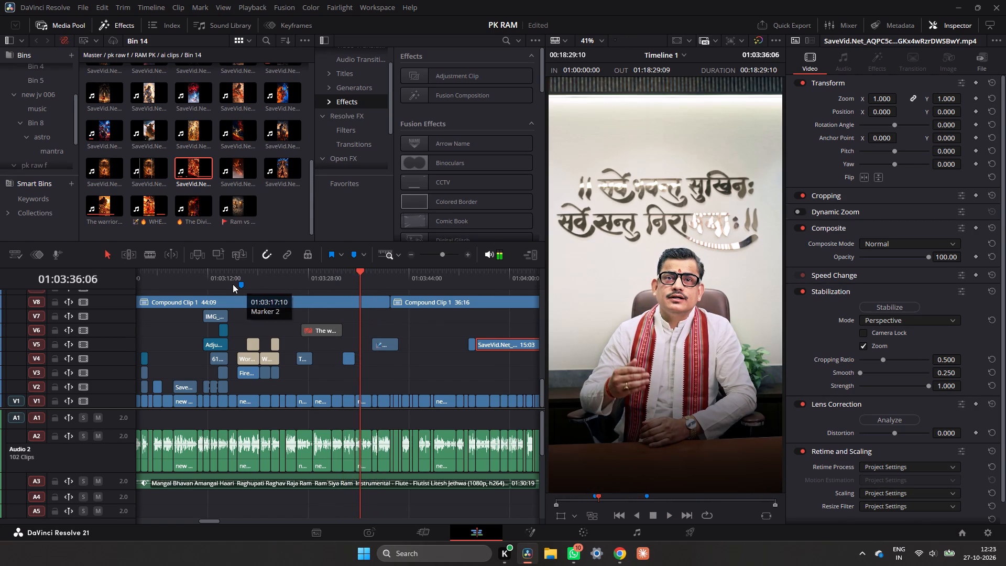
# Review the captioned temple, archer and Ravana shots from about 01:03:16:18 to 01:03:23.
pyautogui.click(233, 284)
pyautogui.click(244, 279)
pyautogui.click(239, 279)
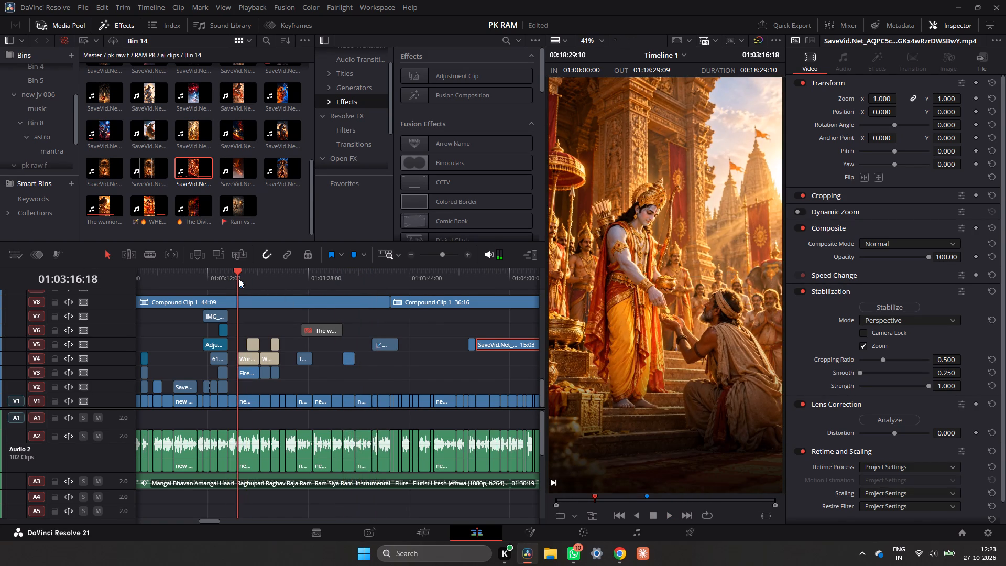
pyautogui.press('space')
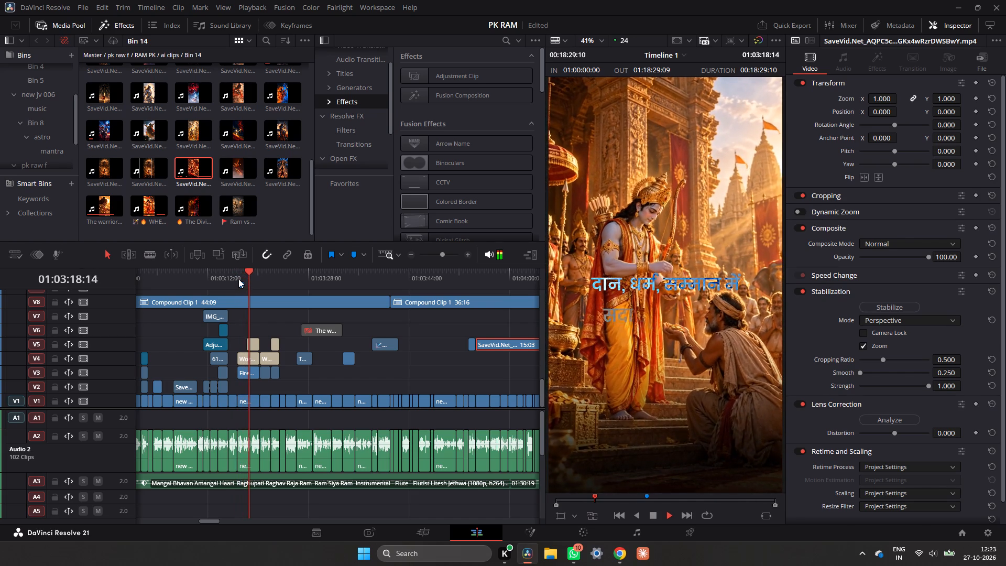
pyautogui.press('space')
pyautogui.press('space')
pyautogui.press('space')
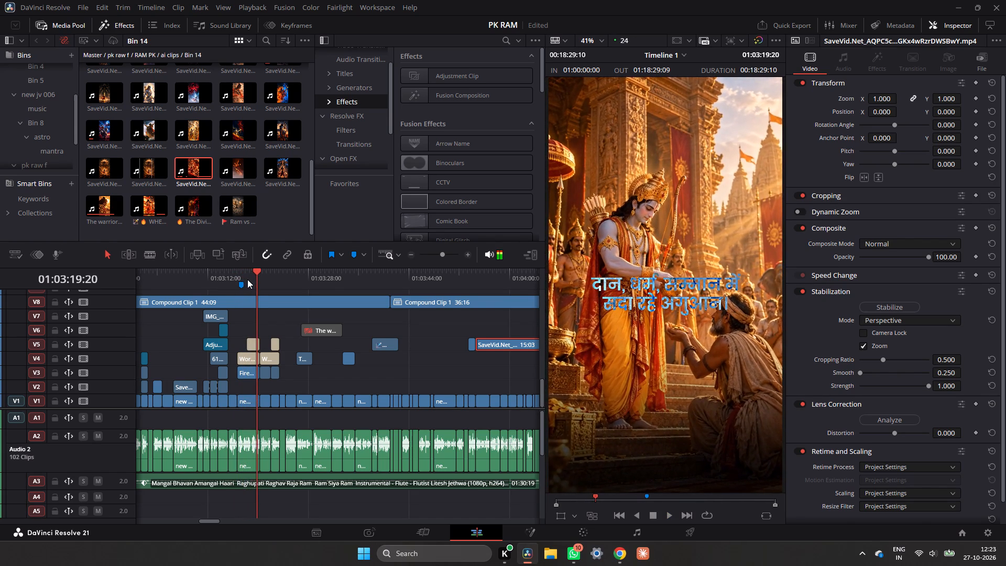
pyautogui.press('space')
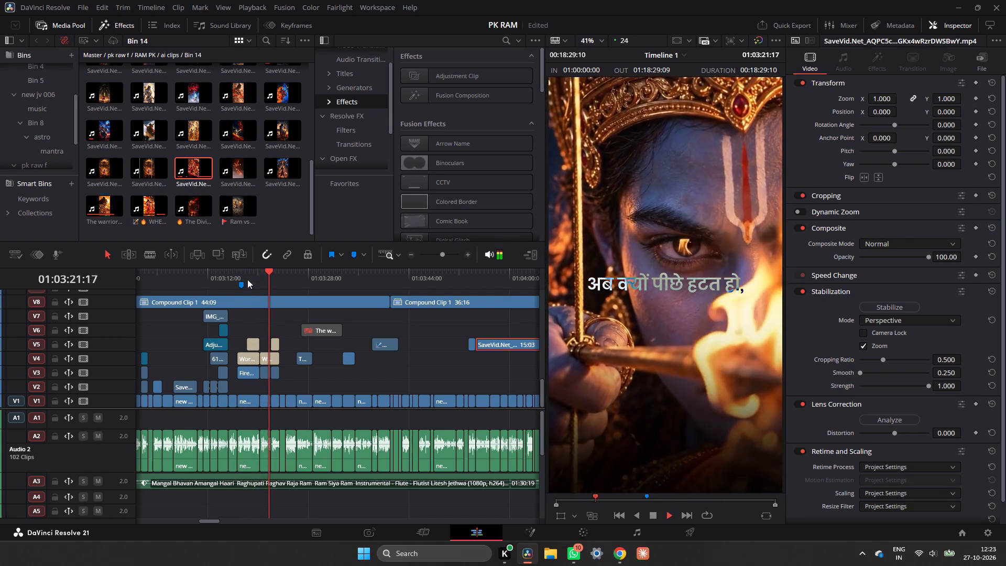
pyautogui.press('space')
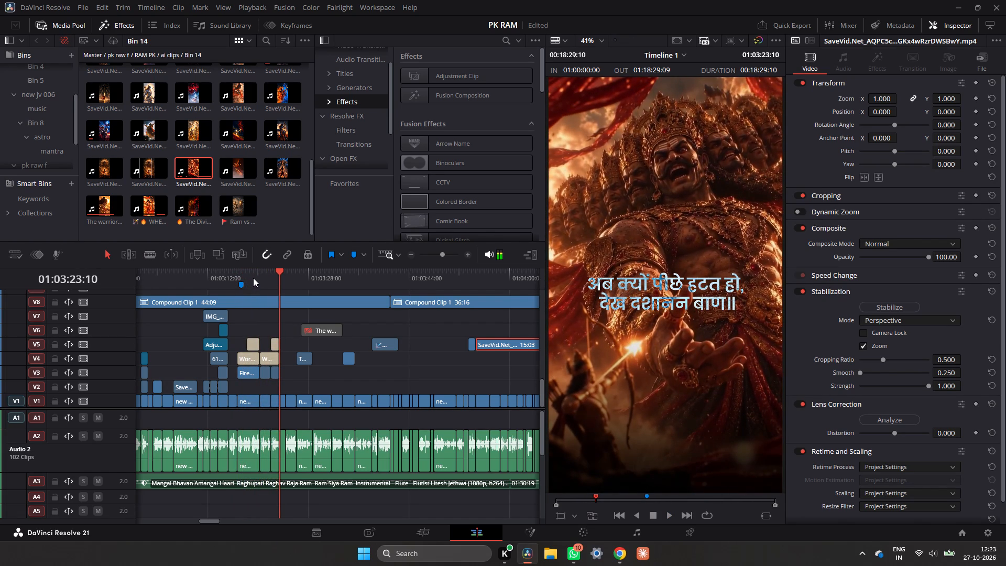
# Duplicate the IMG_8070.MP4 overlay from V7 at about 01:03:13 onto V6, starting at about 01:03:16:18 above the captioned temple shot.
pyautogui.moveTo(278, 271); pyautogui.dragTo(211, 283)
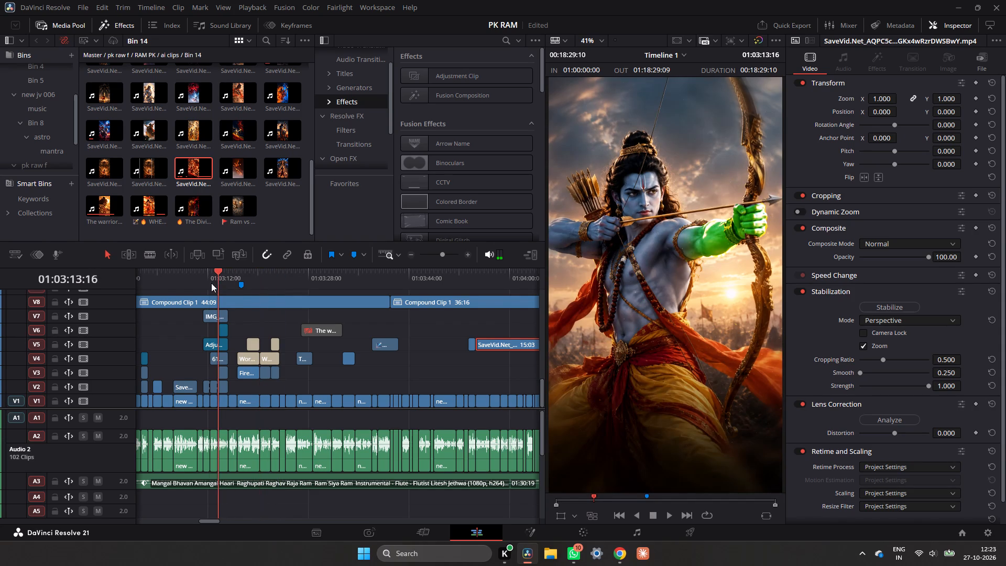
pyautogui.moveTo(211, 283); pyautogui.dragTo(220, 284)
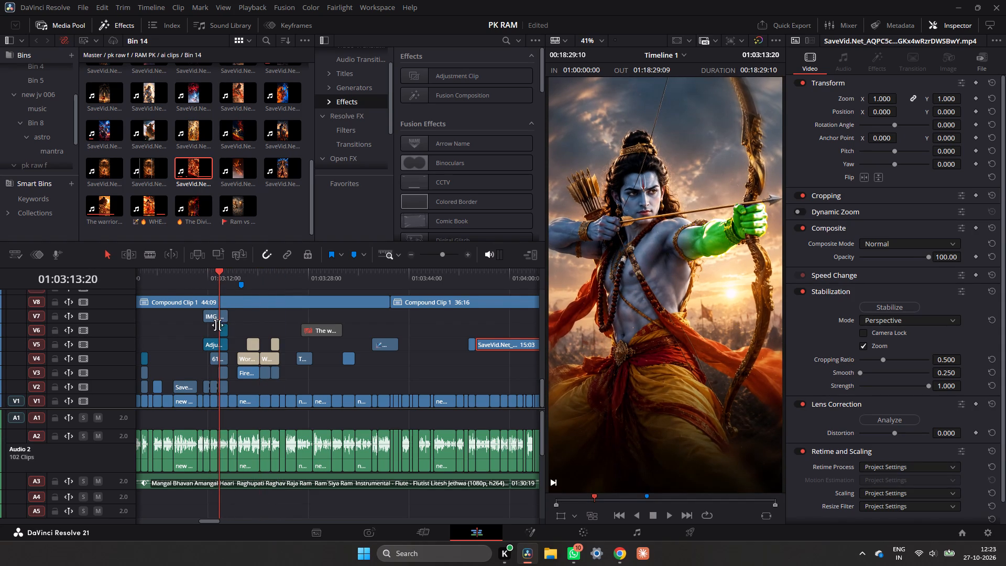
pyautogui.click(217, 319)
pyautogui.keyDown('alt'); pyautogui.moveTo(217, 319); pyautogui.dragTo(248, 326); pyautogui.keyUp('alt')
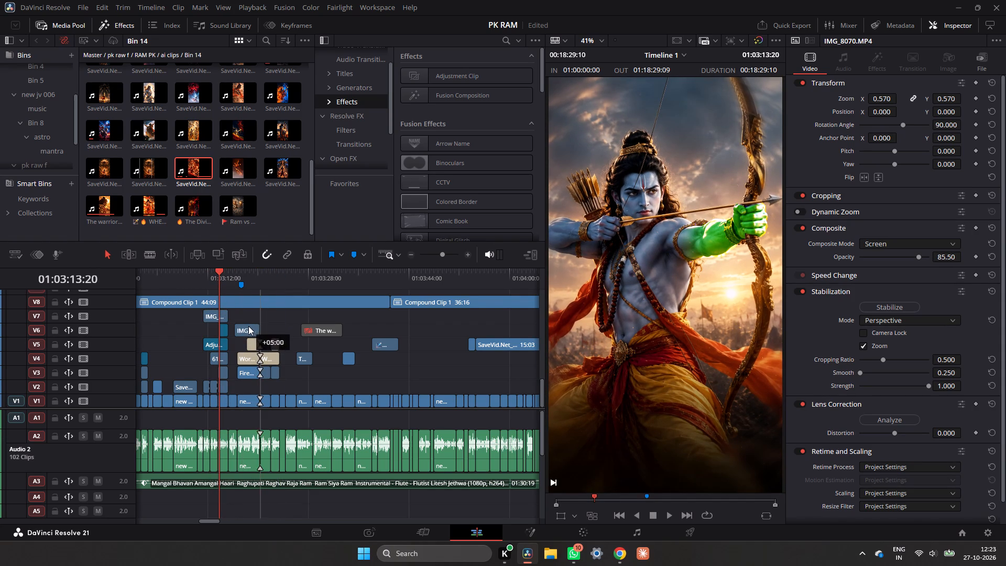
pyautogui.keyDown('alt'); pyautogui.moveTo(248, 326); pyautogui.dragTo(251, 330); pyautogui.keyUp('alt')
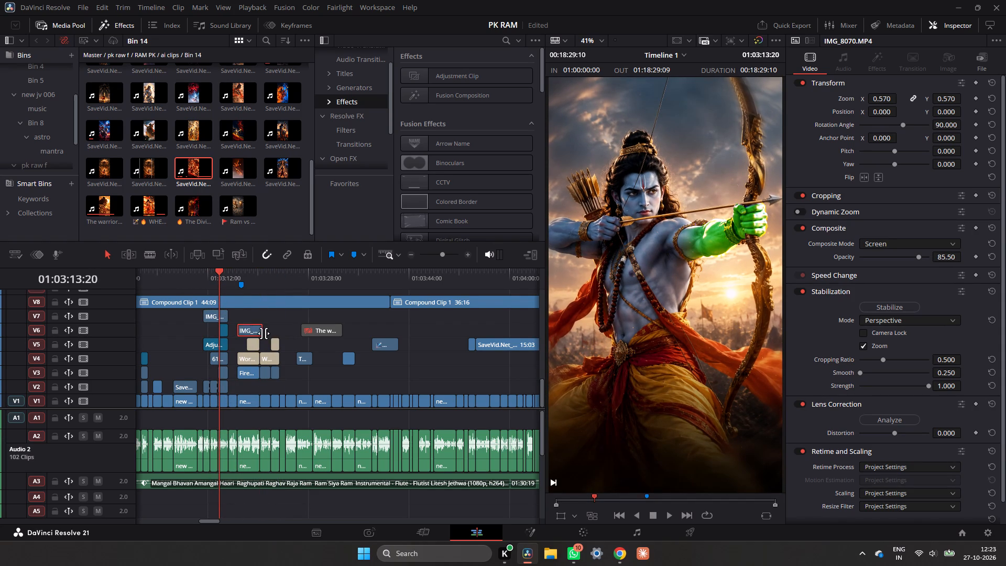
pyautogui.click(264, 333)
# Play from the marker at 01:03:17:10 to about 01:03:23 to check the duplicated overlay on the captioned shots.
pyautogui.click(240, 284)
pyautogui.click(242, 273)
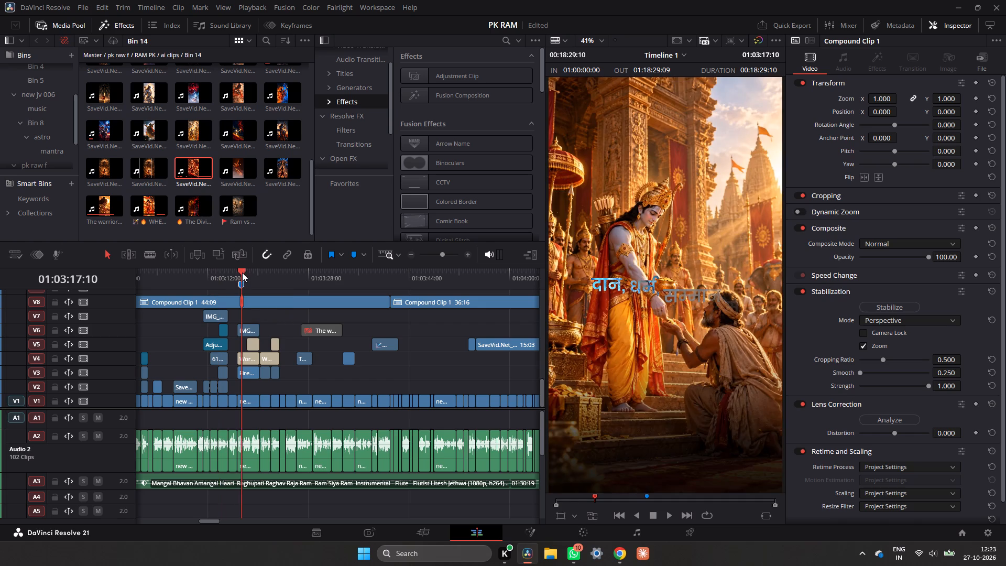
pyautogui.press('space')
pyautogui.press('space')
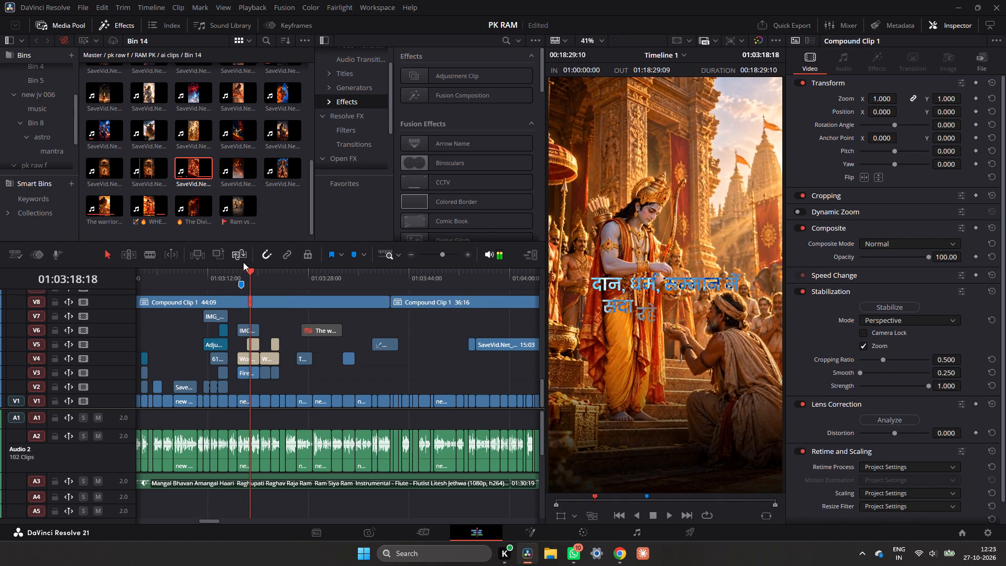
pyautogui.press('space')
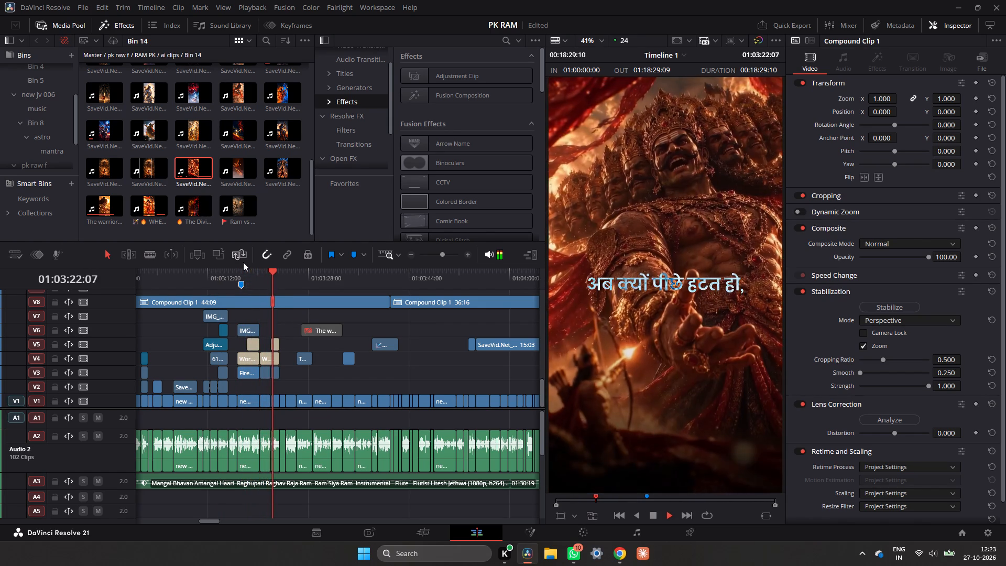
pyautogui.moveTo(243, 262); pyautogui.dragTo(251, 261)
pyautogui.press('space')
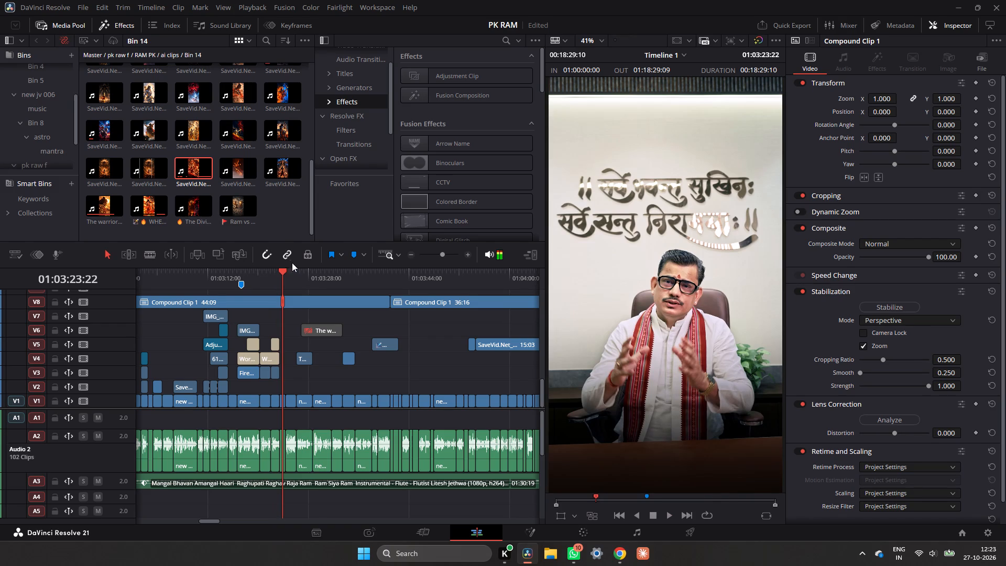
# Replay the sequence from about 01:03:25 to 01:03:43 to check the Ram B-roll against the speech.
pyautogui.click(306, 269)
pyautogui.click(292, 277)
pyautogui.press('space')
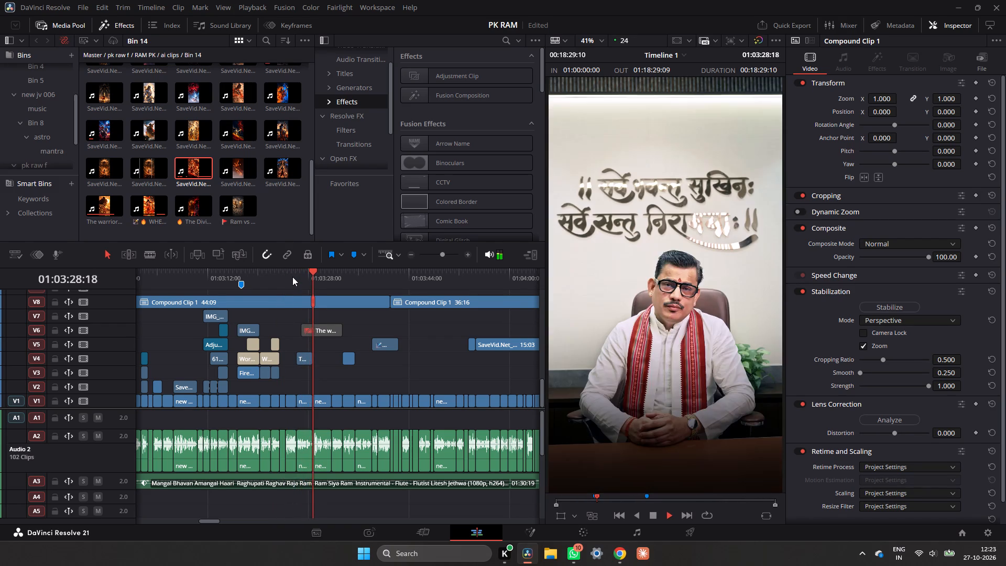
pyautogui.click(294, 276)
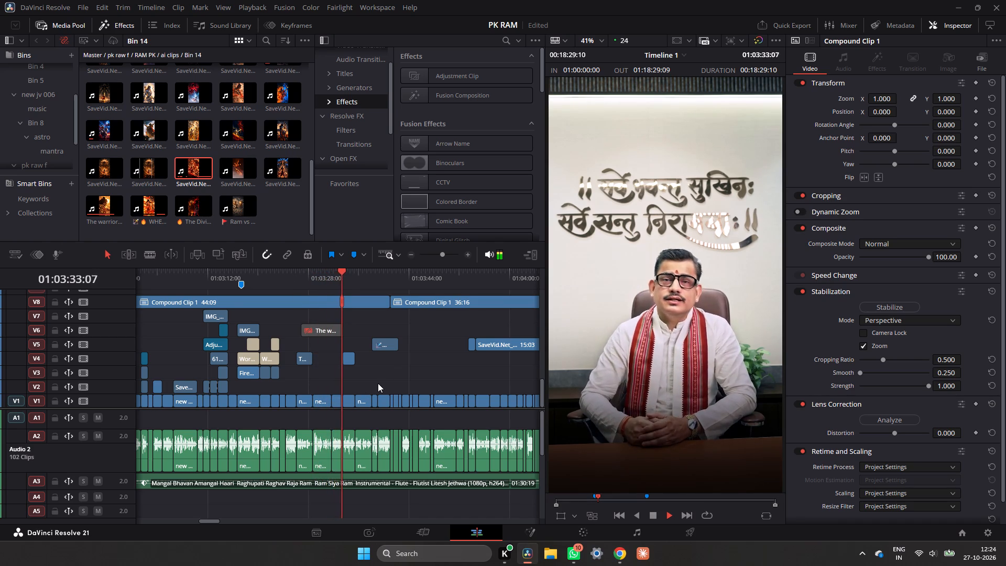
pyautogui.press('space')
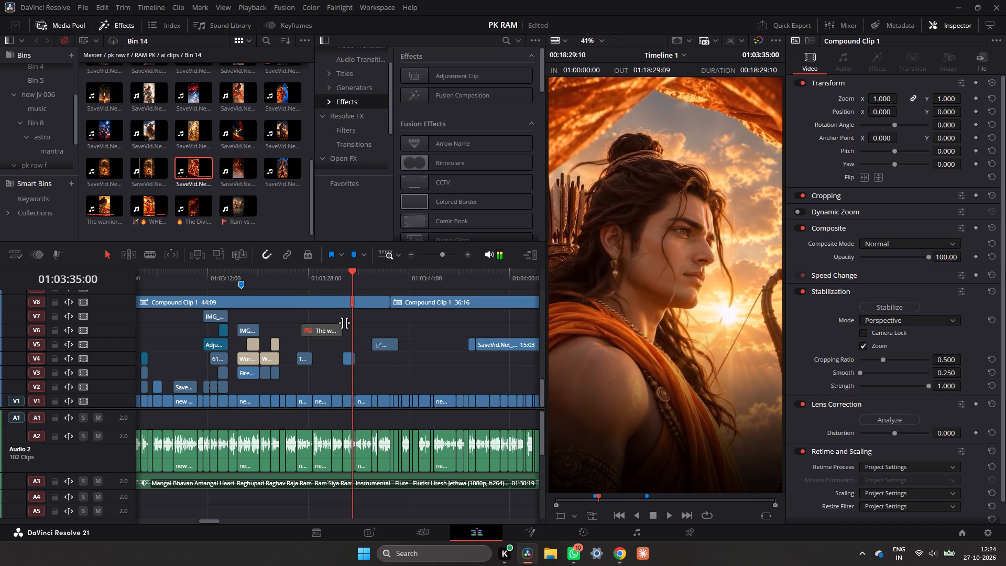
pyautogui.click(338, 287)
pyautogui.press('space')
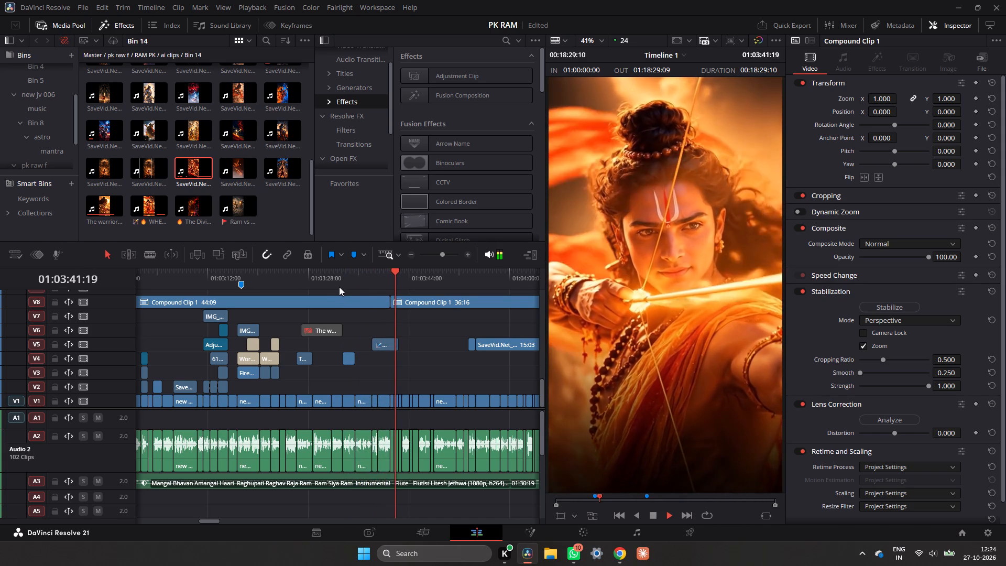
pyautogui.press('space')
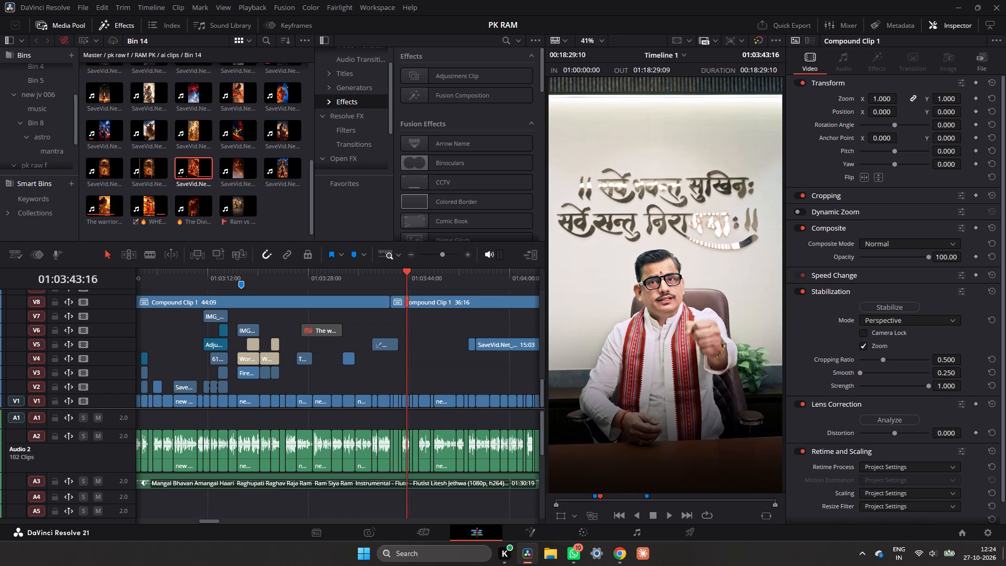
# Switch to Chrome and pause the Tomake Chai music video on YouTube.
pyautogui.click(613, 560)
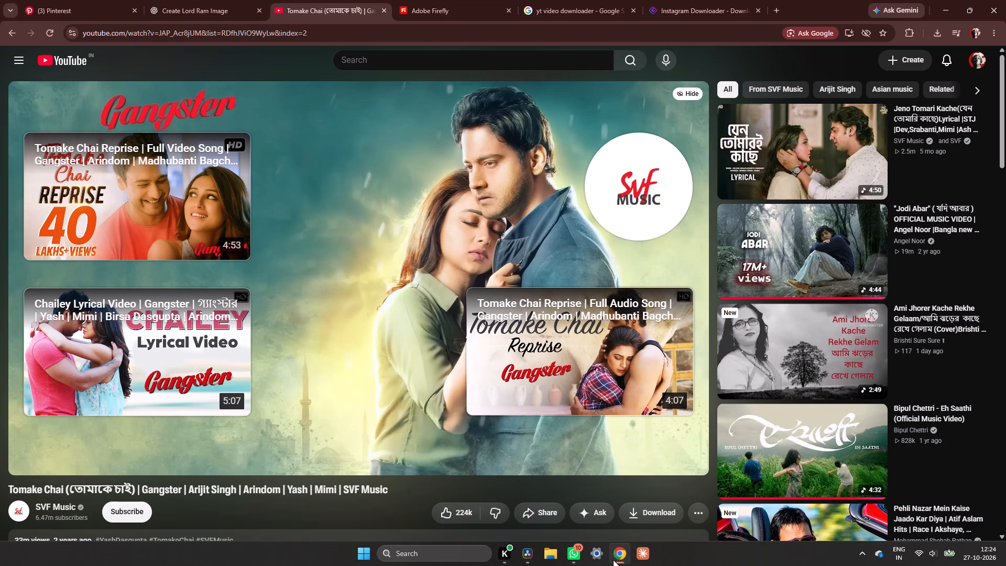
pyautogui.click(341, 303)
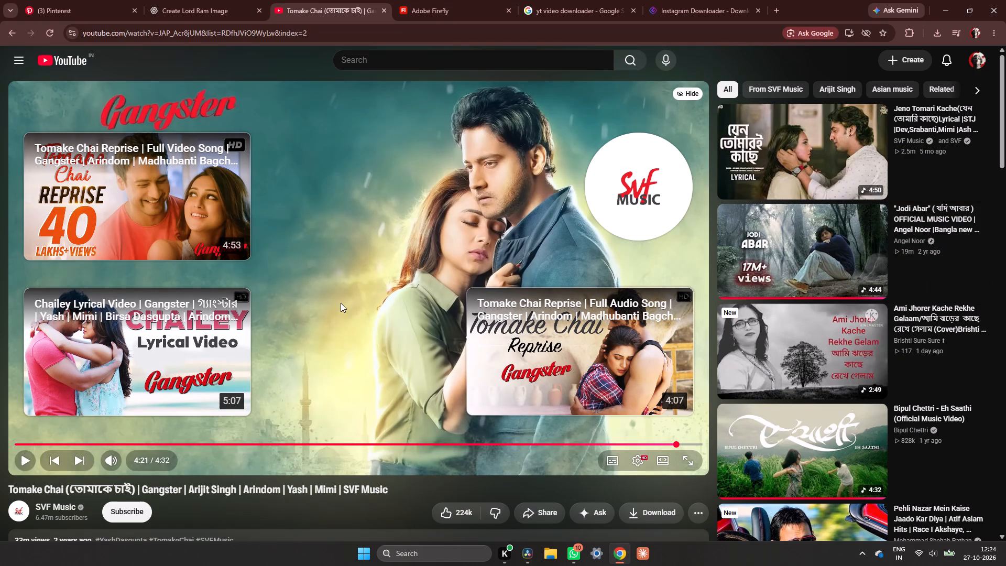
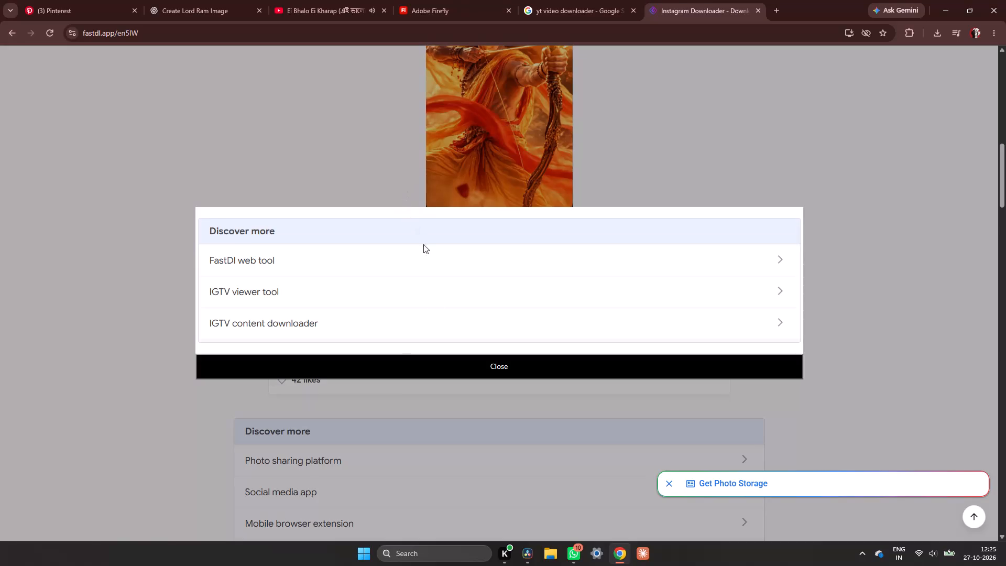
# Replace the previous link in the FastDl Instagram downloader with the copied Lord Rama reel link and fetch that reel for download.
pyautogui.click(474, 364)
pyautogui.scroll(8, 496, 263)
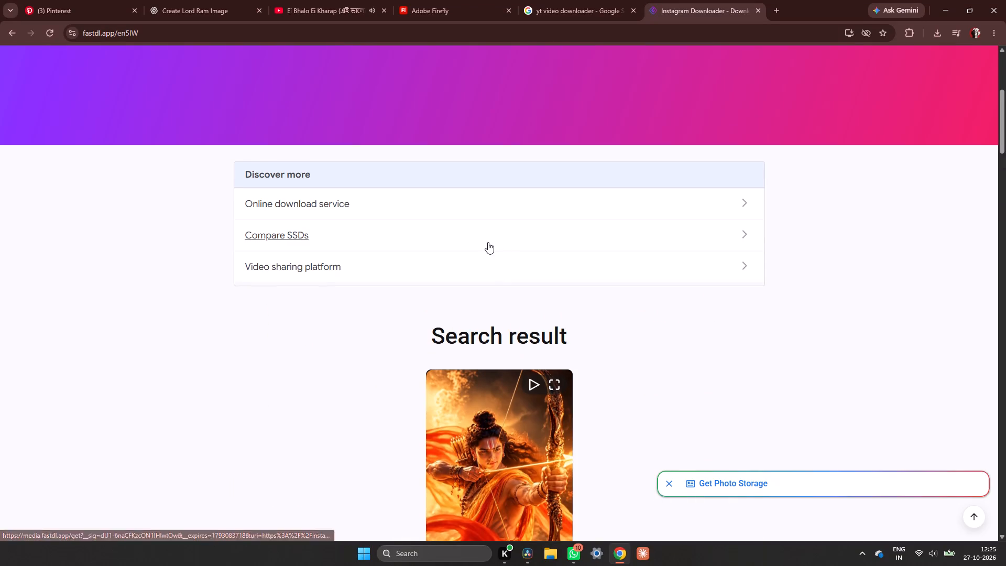
pyautogui.scroll(6, 487, 240)
pyautogui.click(494, 214)
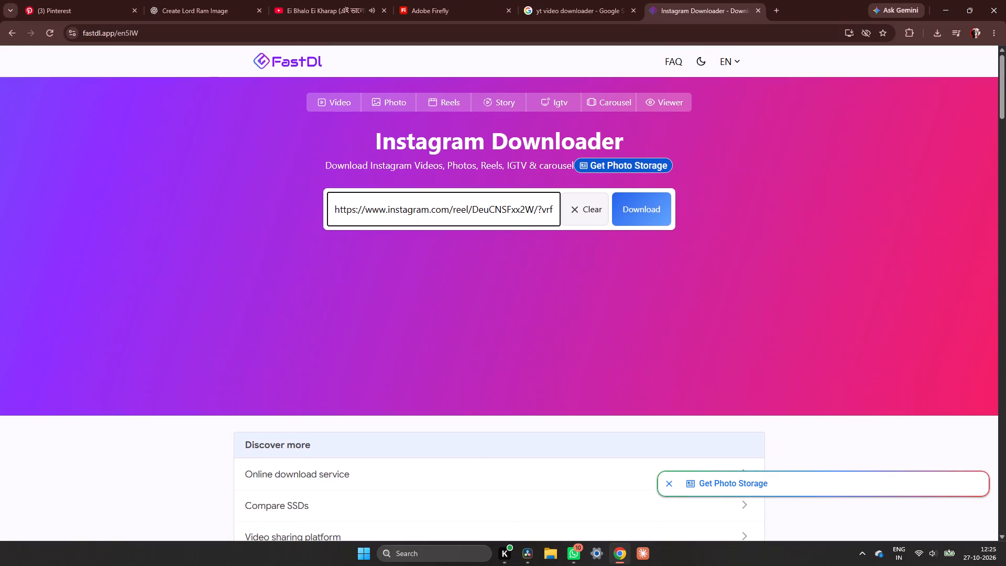
pyautogui.hotkey('ctrl', 'a')
pyautogui.hotkey('ctrl', 'v')
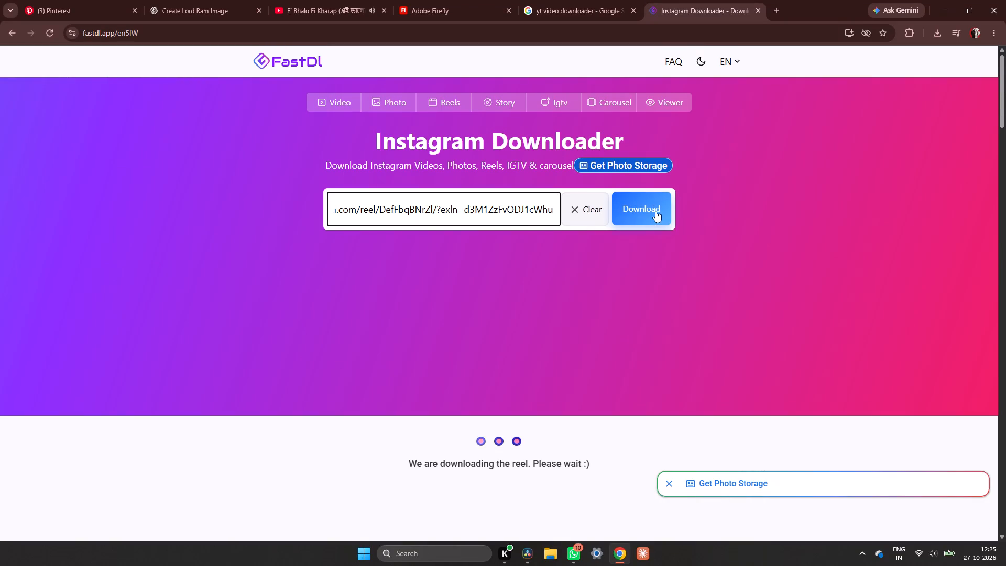
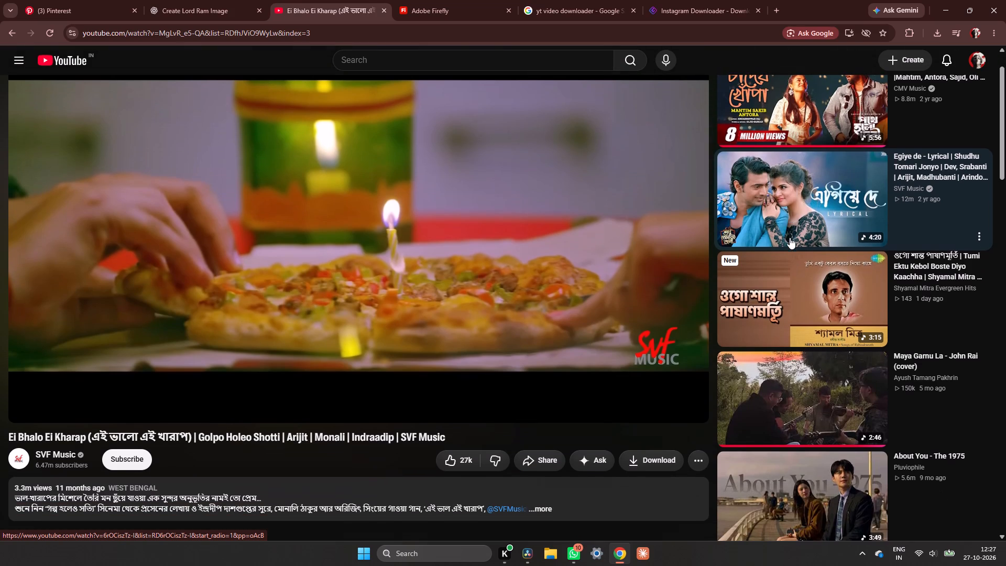
pyautogui.scroll(-3, 777, 247)
pyautogui.click(771, 253)
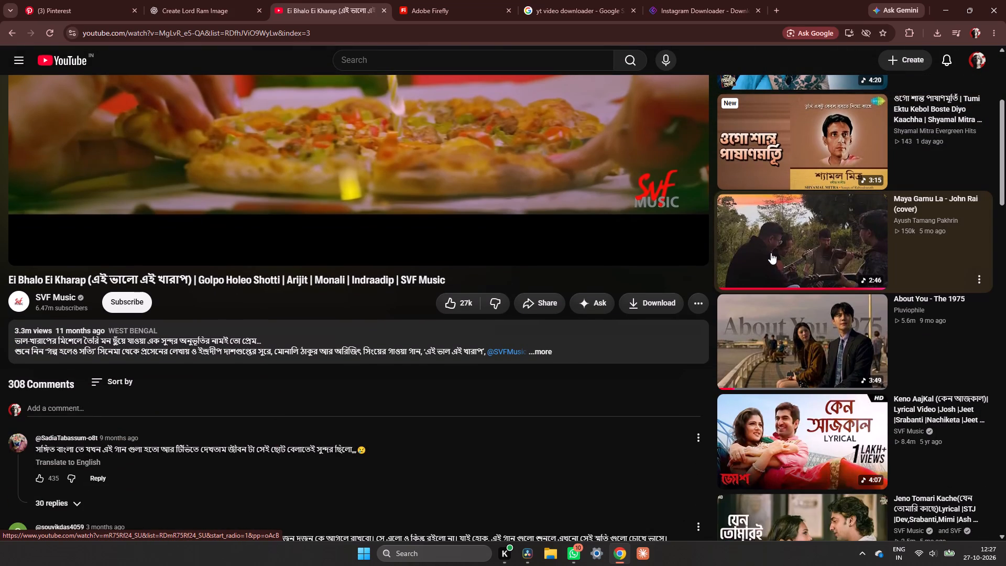
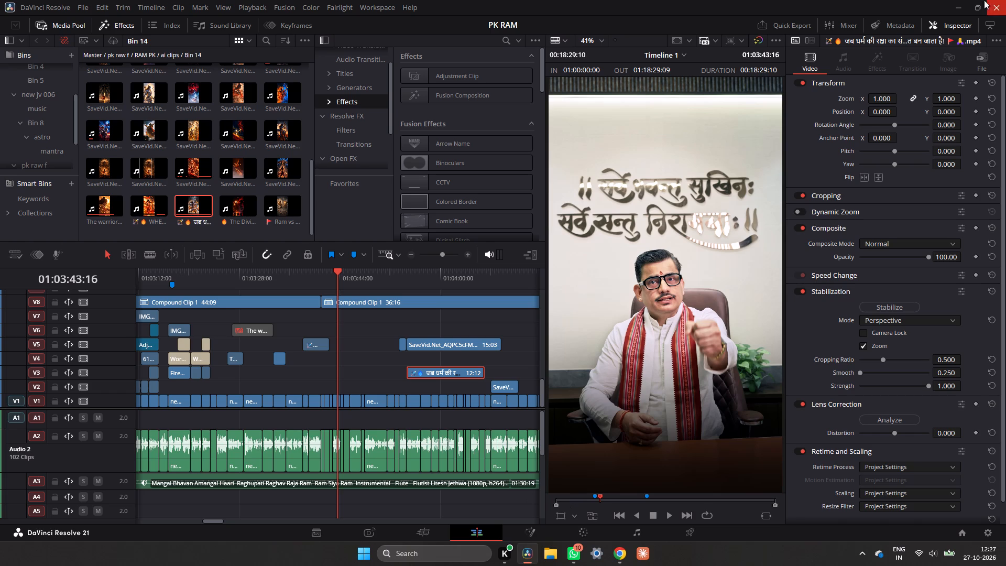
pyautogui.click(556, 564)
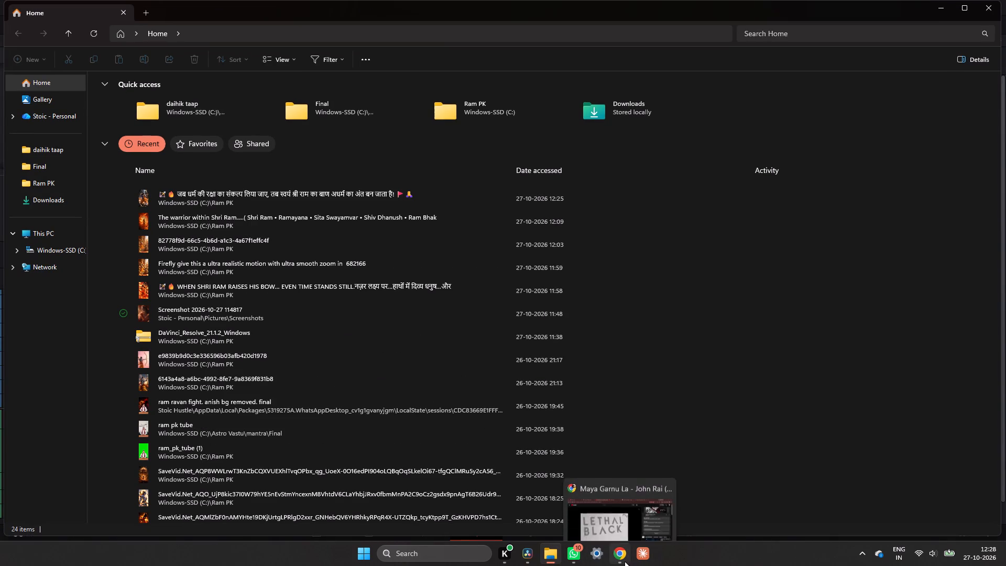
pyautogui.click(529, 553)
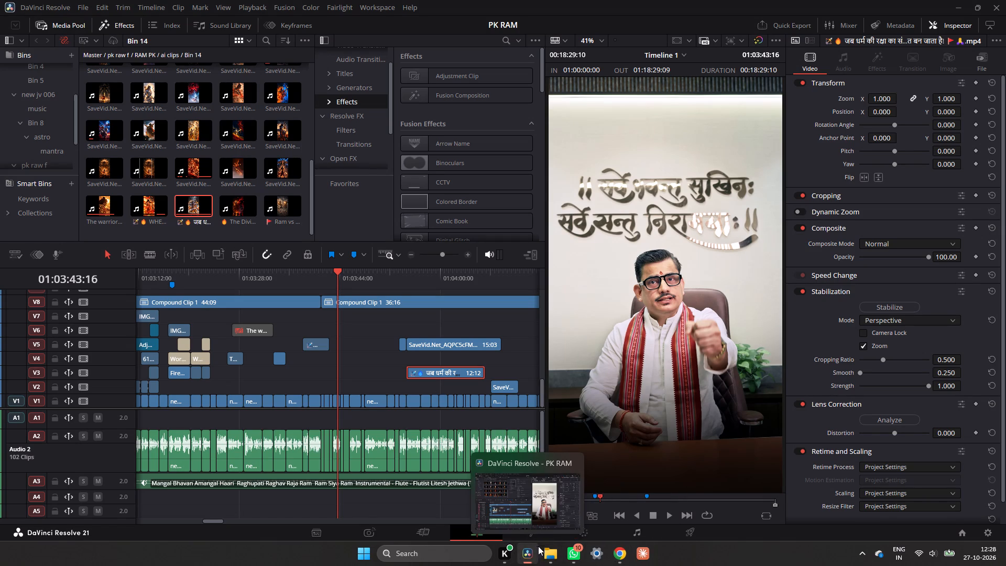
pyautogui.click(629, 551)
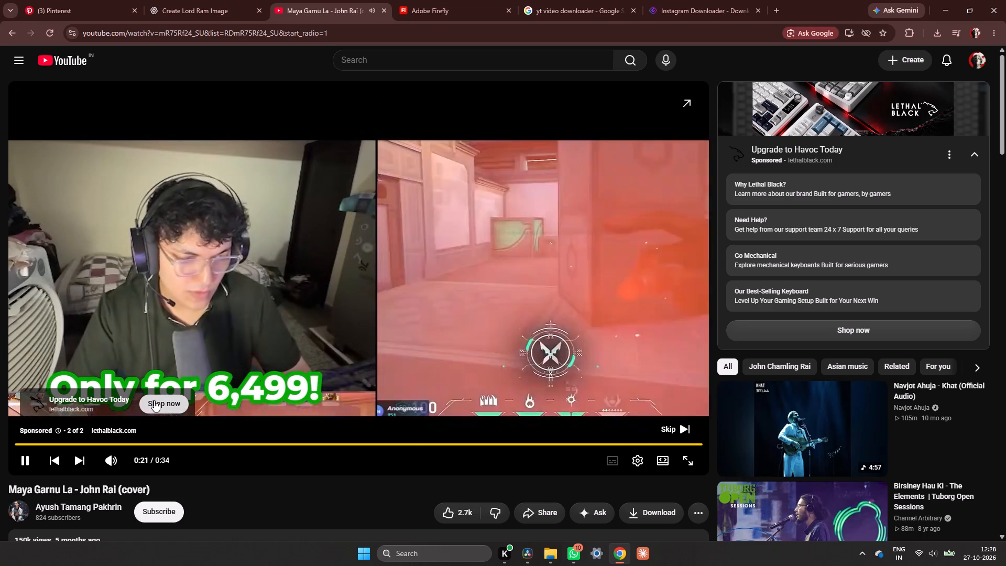
# Open the Lethal Black keyboard offer from the video ad, plus a blank browser tab.
pyautogui.click(154, 400)
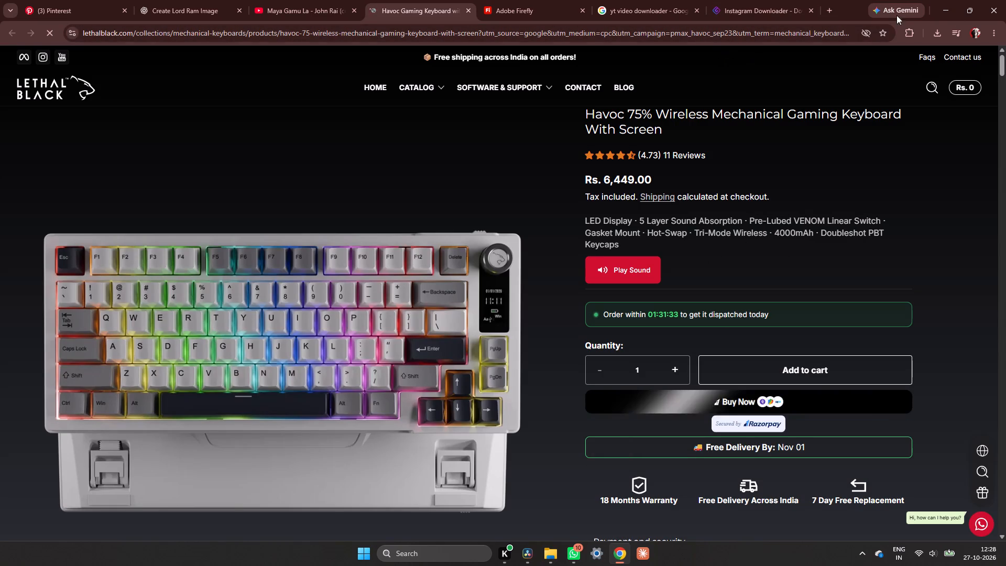
pyautogui.click(821, 15)
pyautogui.click(833, 11)
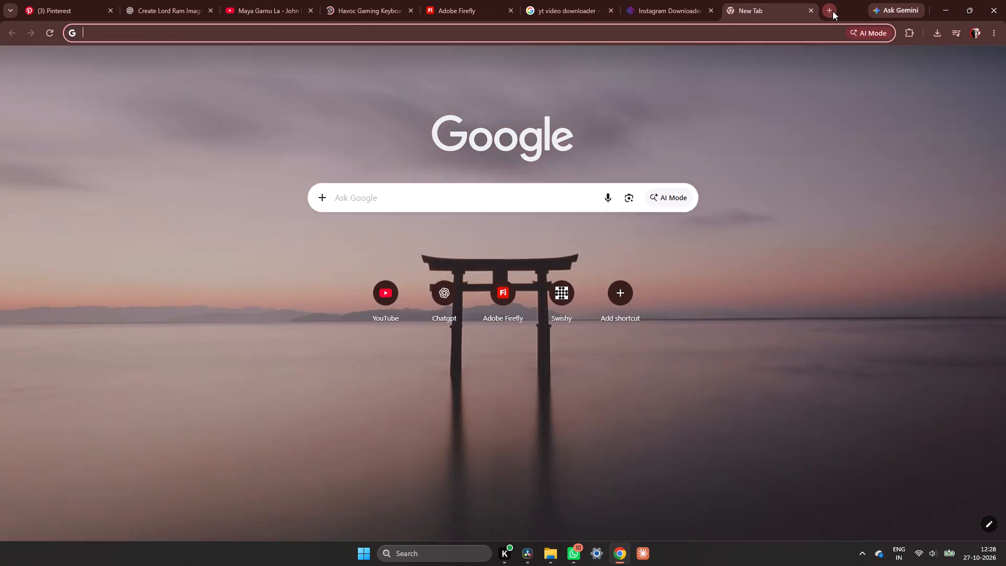
# Switch to DaVinci Resolve and play back the "जब धर्म की रक्षा" archer shot from about 01:03:55.
pyautogui.click(524, 555)
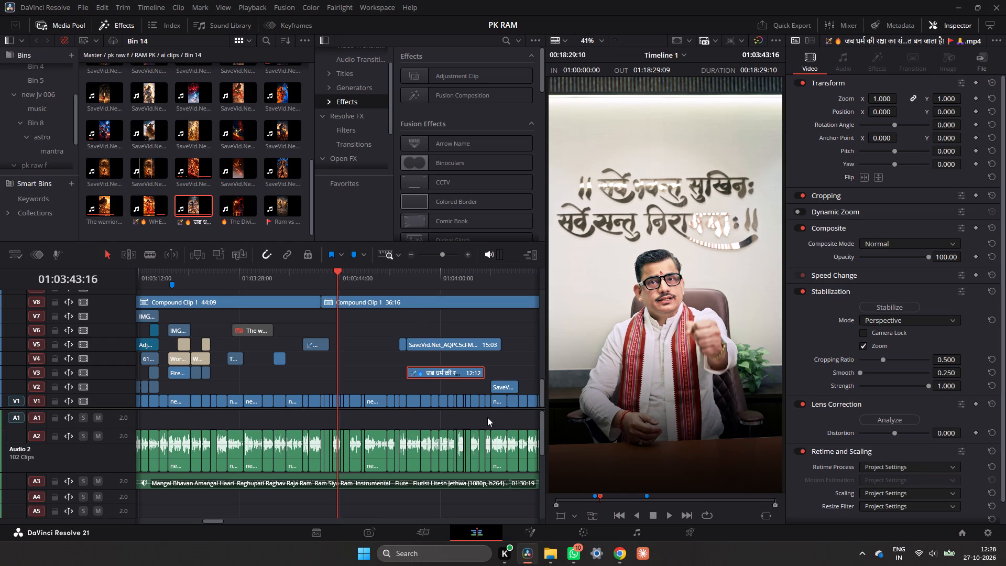
pyautogui.click(408, 279)
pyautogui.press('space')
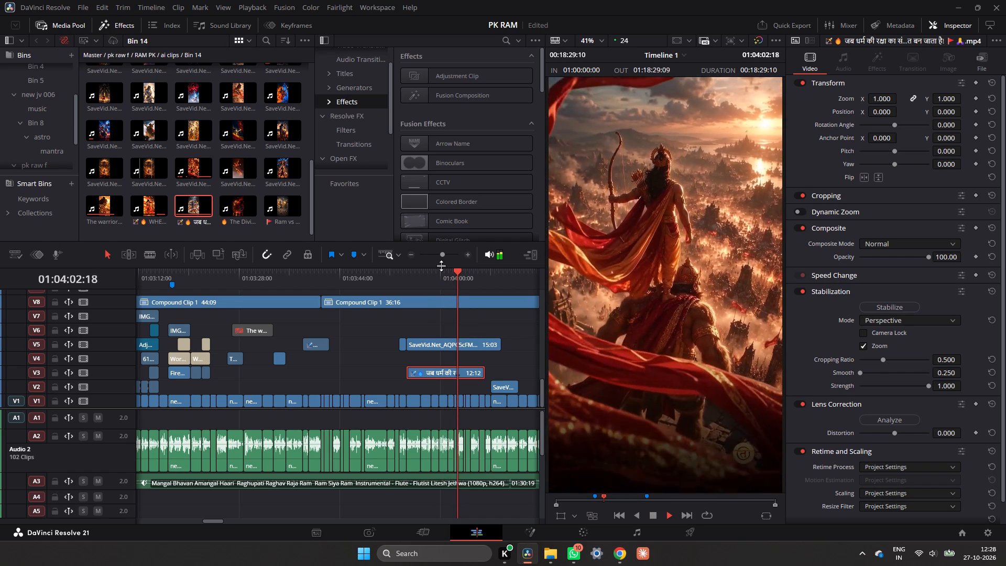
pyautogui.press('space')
# Bring up the Titles collection of the effects library.
pyautogui.click(331, 75)
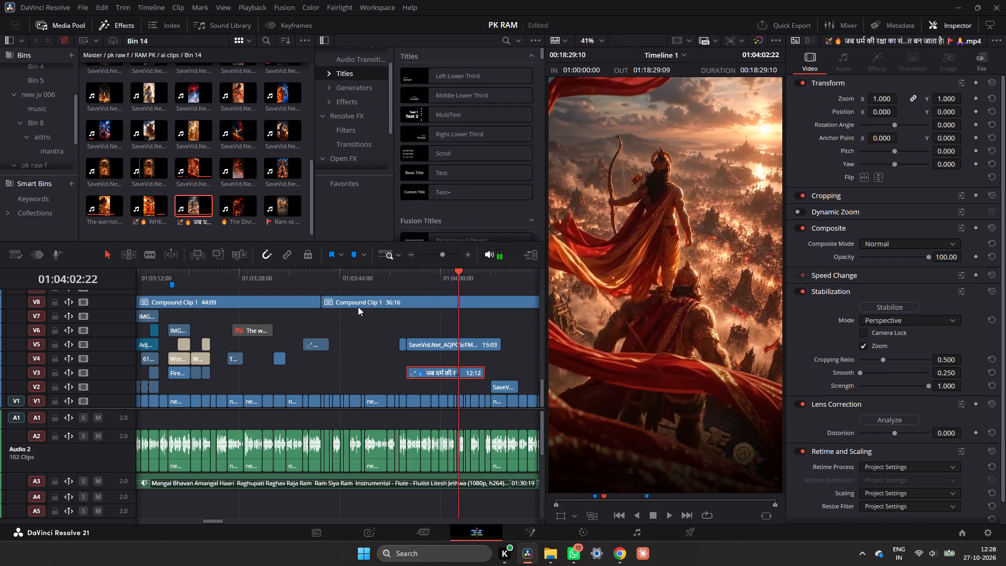
# Duplicate the four word titles on V4 and V5 at about 01:03:16 onto V6 and V7, starting at about 01:03:53.
pyautogui.moveTo(456, 271); pyautogui.dragTo(165, 296)
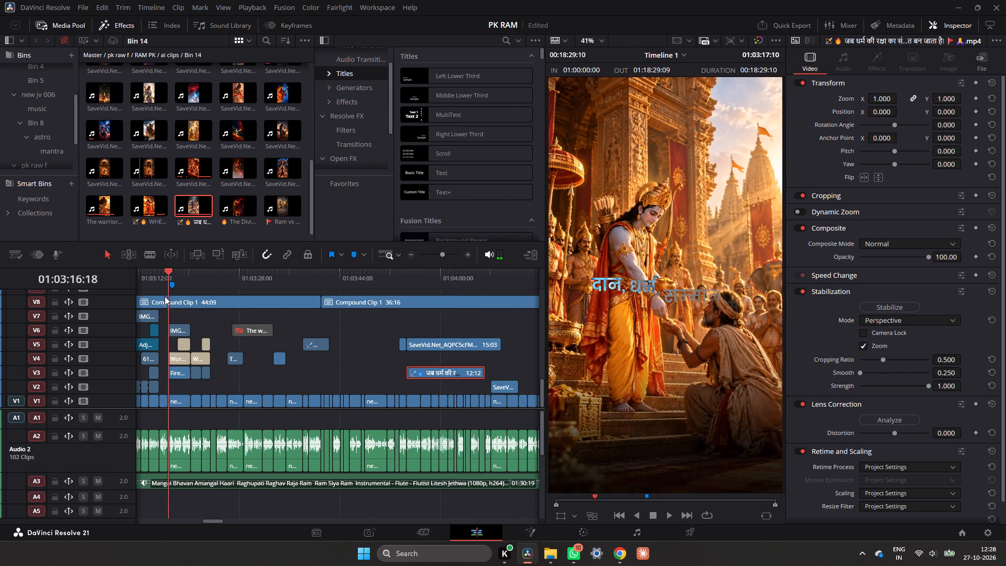
pyautogui.moveTo(165, 296); pyautogui.dragTo(164, 296)
pyautogui.moveTo(214, 328); pyautogui.dragTo(187, 357)
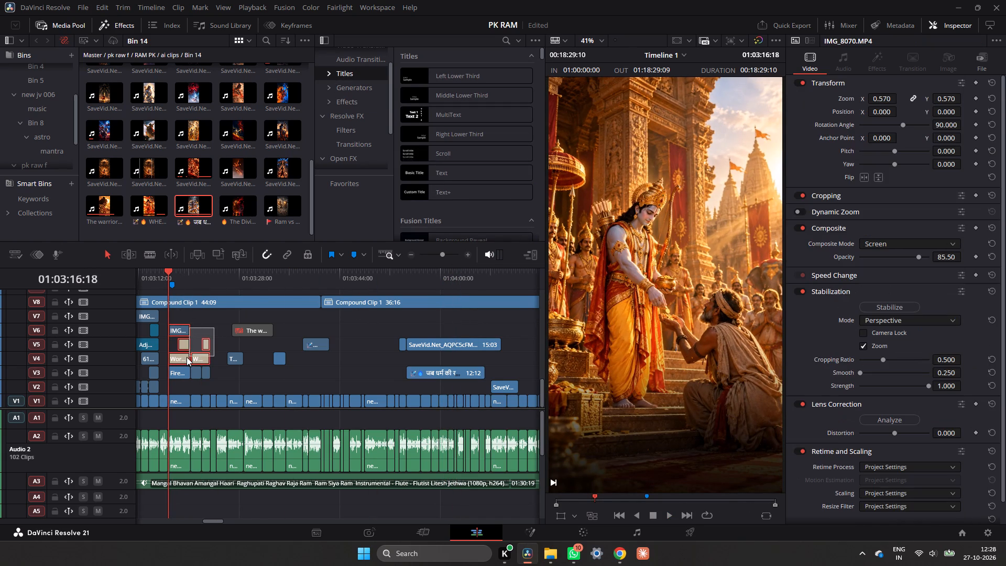
pyautogui.moveTo(187, 357); pyautogui.dragTo(186, 357)
pyautogui.keyDown('ctrl'); pyautogui.click(181, 323); pyautogui.keyUp('ctrl')
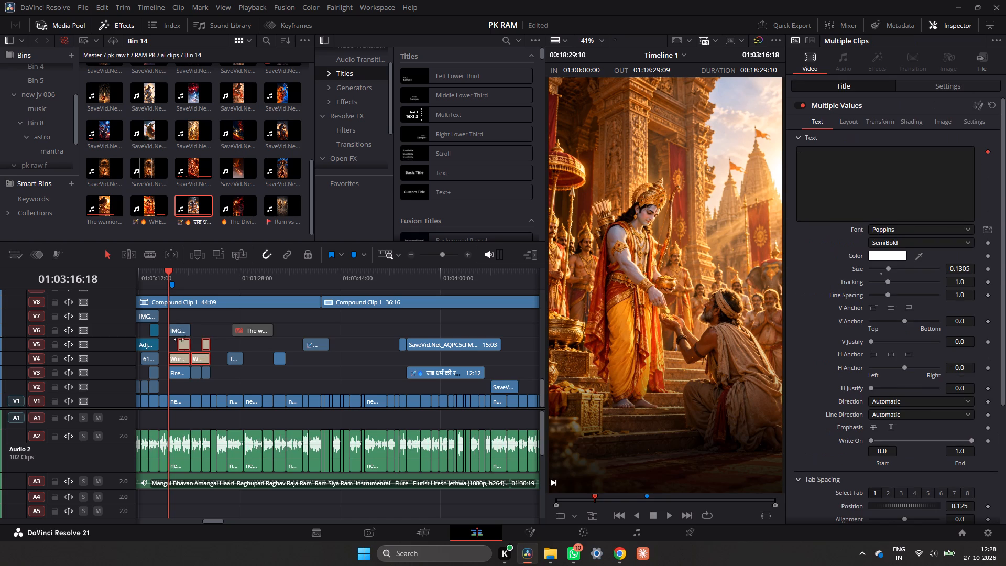
pyautogui.keyDown('alt'); pyautogui.moveTo(198, 356); pyautogui.dragTo(406, 335); pyautogui.keyUp('alt')
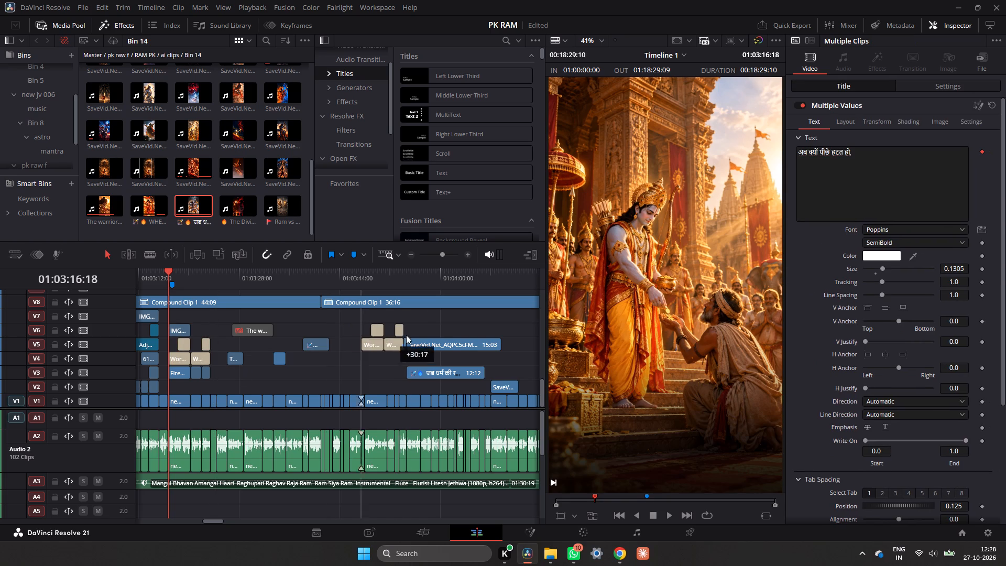
pyautogui.keyDown('alt'); pyautogui.moveTo(406, 335); pyautogui.dragTo(429, 328); pyautogui.keyUp('alt')
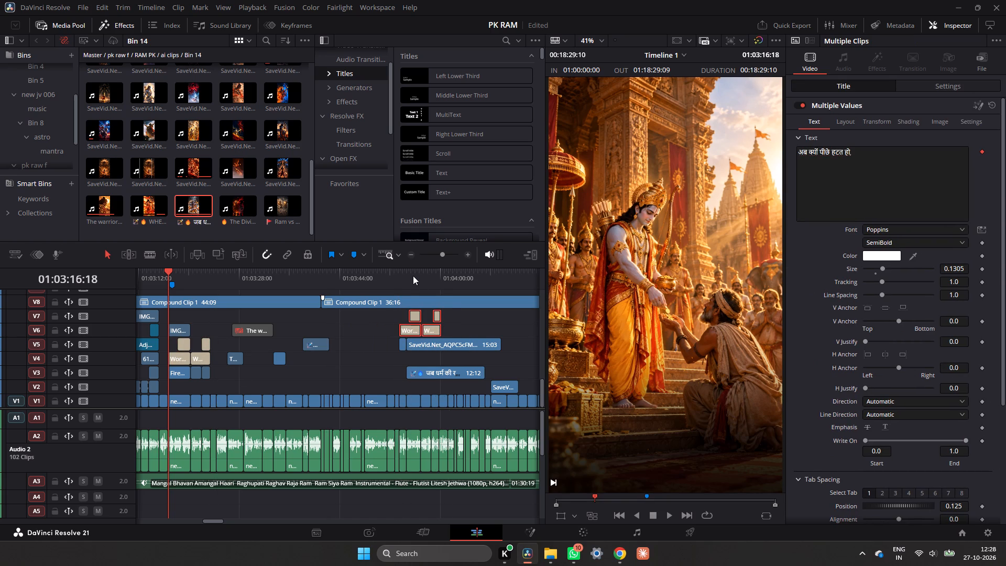
# Play the duplicated titles against the speech and shift all four later so they start at about 01:03:58:14.
pyautogui.click(403, 271)
pyautogui.press('space')
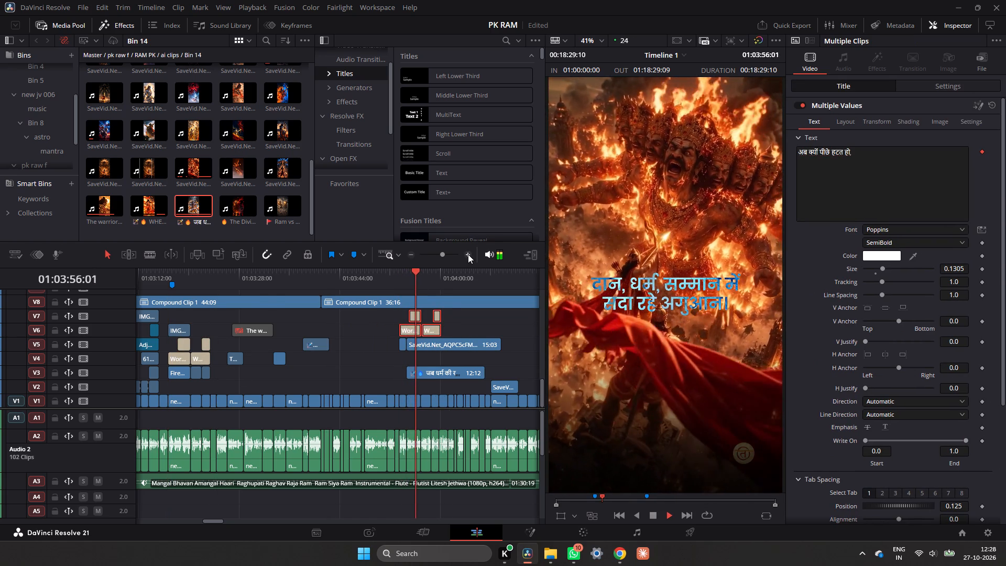
pyautogui.click(468, 254)
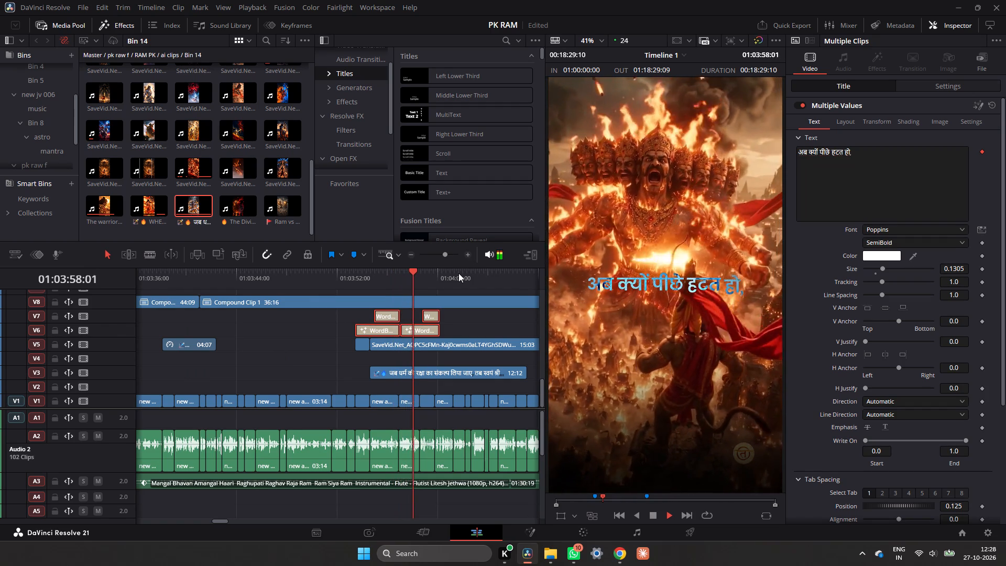
pyautogui.press('space')
pyautogui.moveTo(431, 274); pyautogui.dragTo(418, 289)
pyautogui.moveTo(427, 331); pyautogui.dragTo(486, 333)
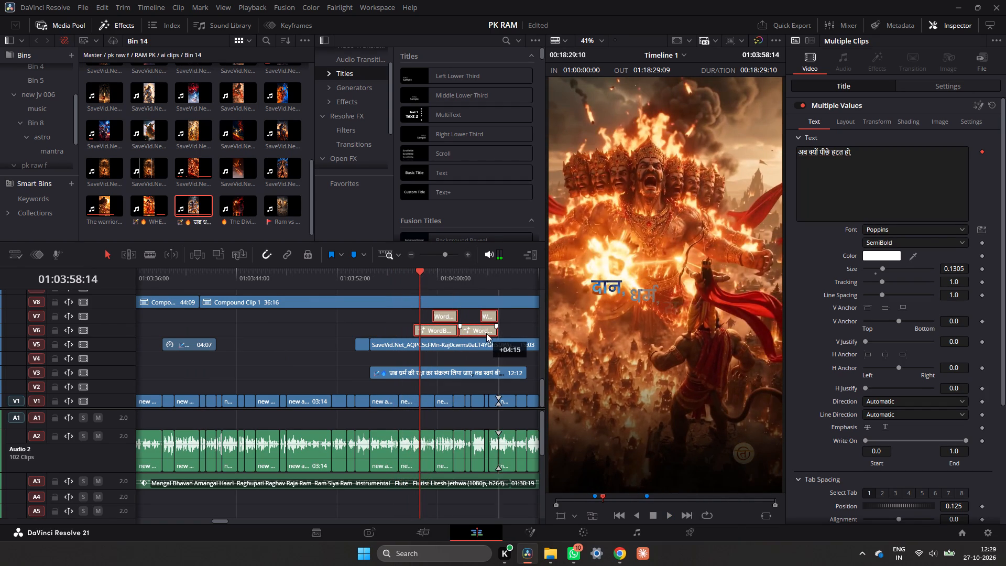
pyautogui.moveTo(486, 333); pyautogui.dragTo(491, 333)
# Play back the section from about 01:03:58 to 01:04:03 repeatedly to check the titles against the spoken lines.
pyautogui.press('space')
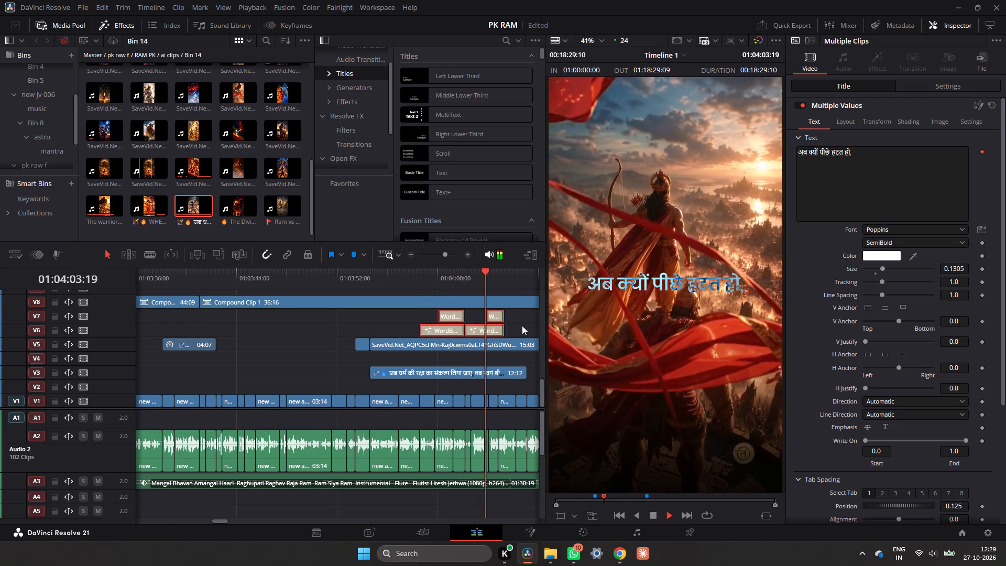
pyautogui.press('space')
pyautogui.moveTo(484, 275); pyautogui.dragTo(465, 287)
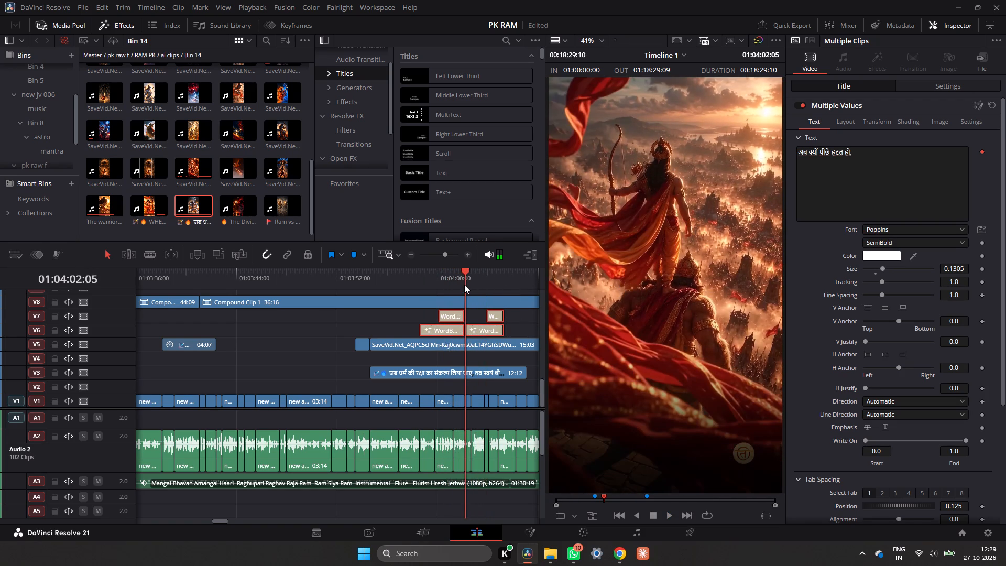
pyautogui.press('space')
pyautogui.press('space')
pyautogui.press('space')
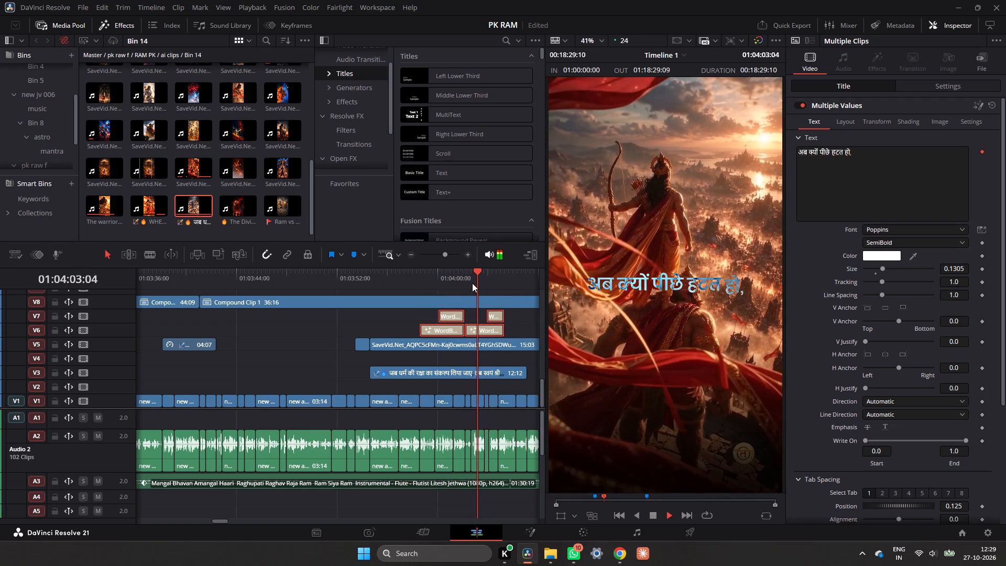
pyautogui.press('space')
pyautogui.moveTo(479, 277); pyautogui.dragTo(473, 282)
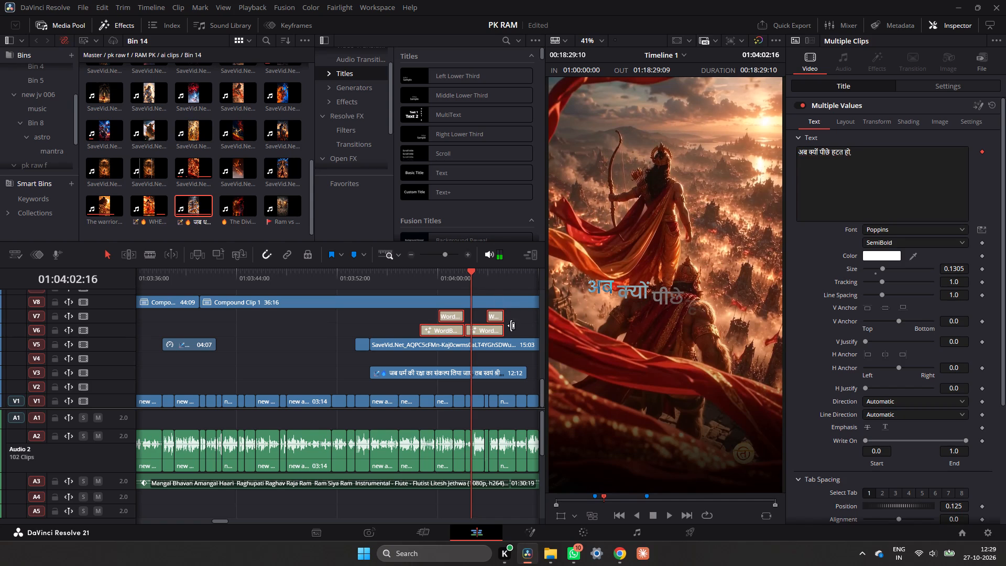
pyautogui.click(423, 278)
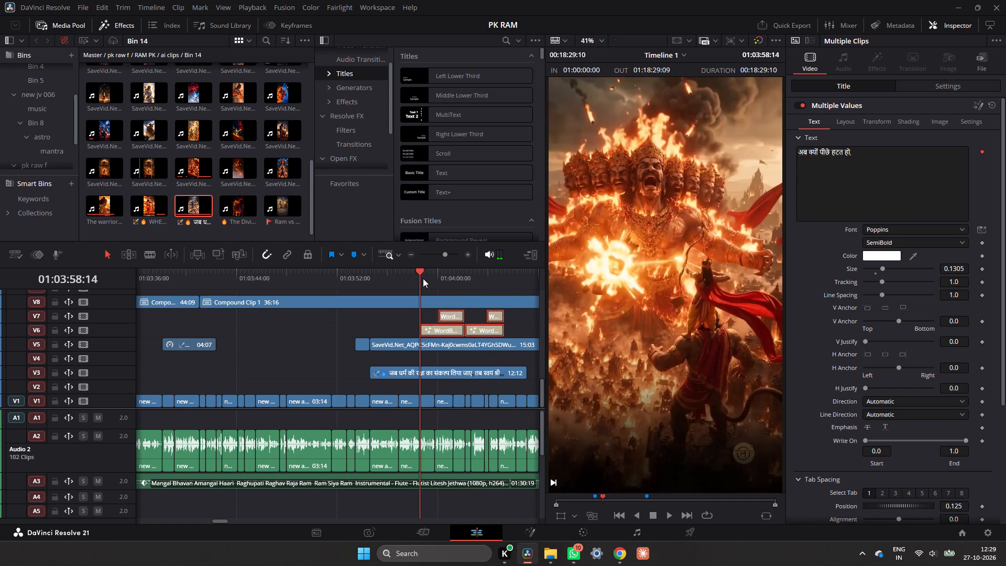
pyautogui.press('space')
pyautogui.press('space')
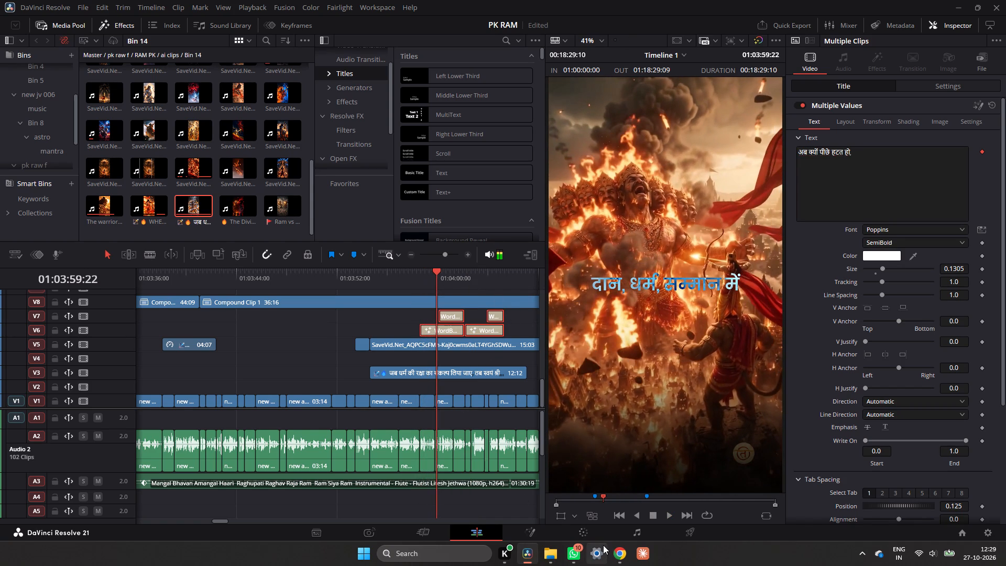
pyautogui.moveTo(441, 277); pyautogui.dragTo(422, 288)
pyautogui.press('space')
pyautogui.press('space')
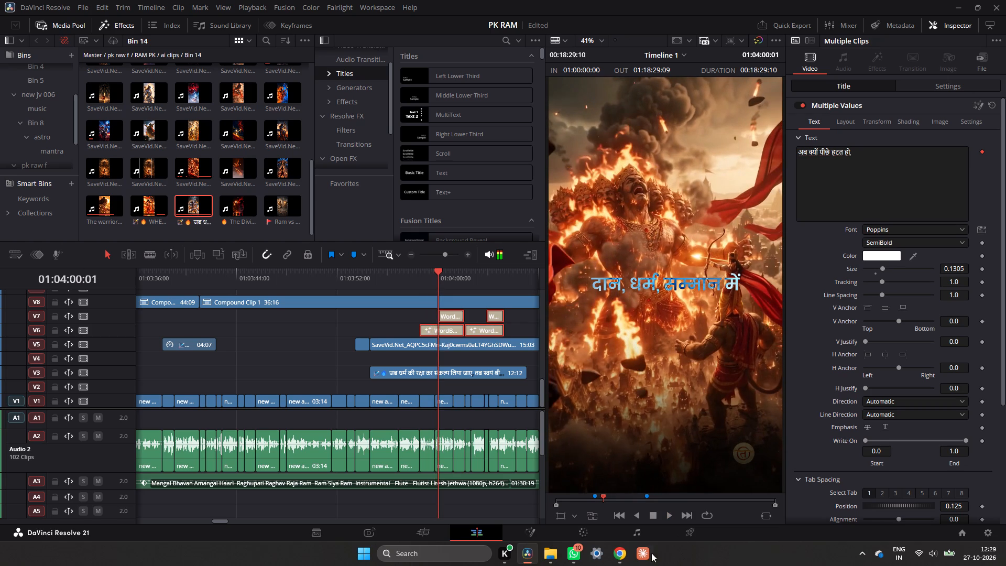
# Switch to Chrome and enter "puchat hoon ek baat ekk" as the start of a Google query in a new tab.
pyautogui.click(613, 558)
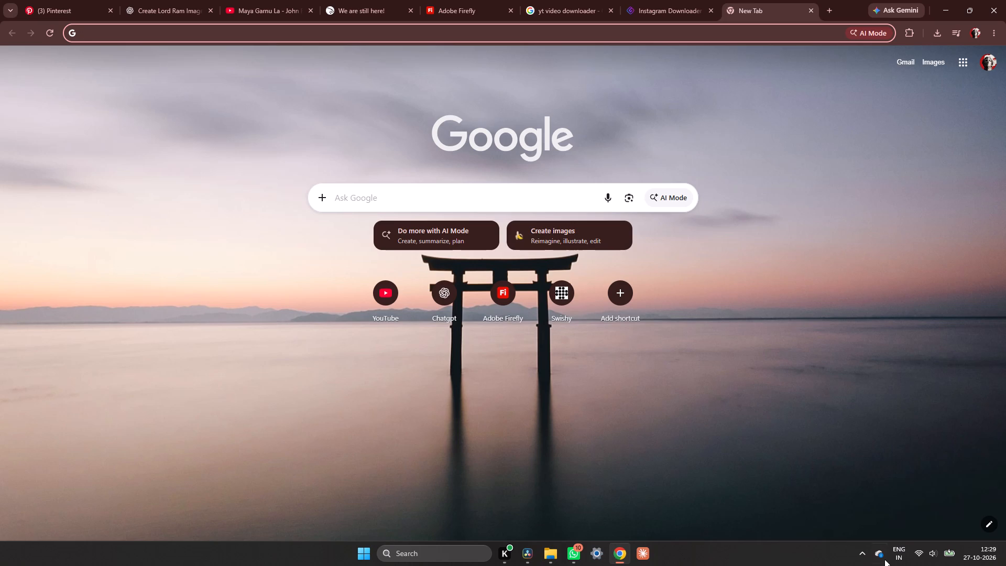
pyautogui.click(498, 202)
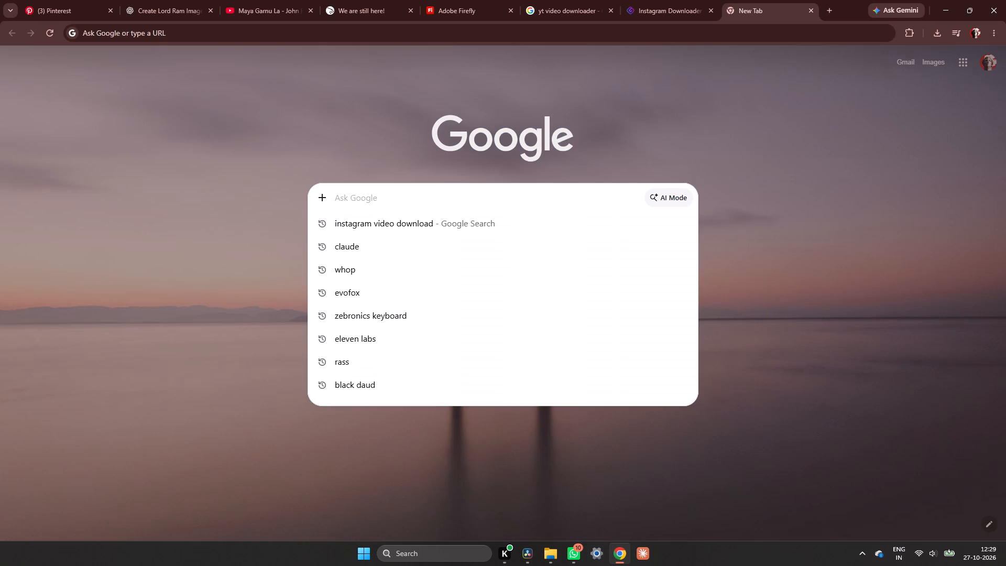
pyautogui.write('puchat hoon ek ba')
pyautogui.write('at')
pyautogui.press('space')
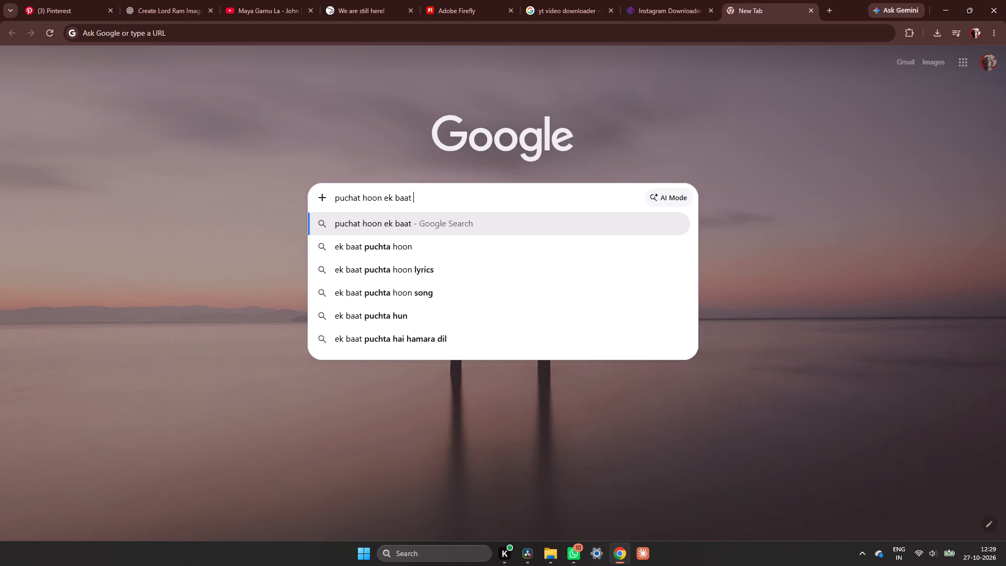
pyautogui.press('space')
pyautogui.write('ekk')
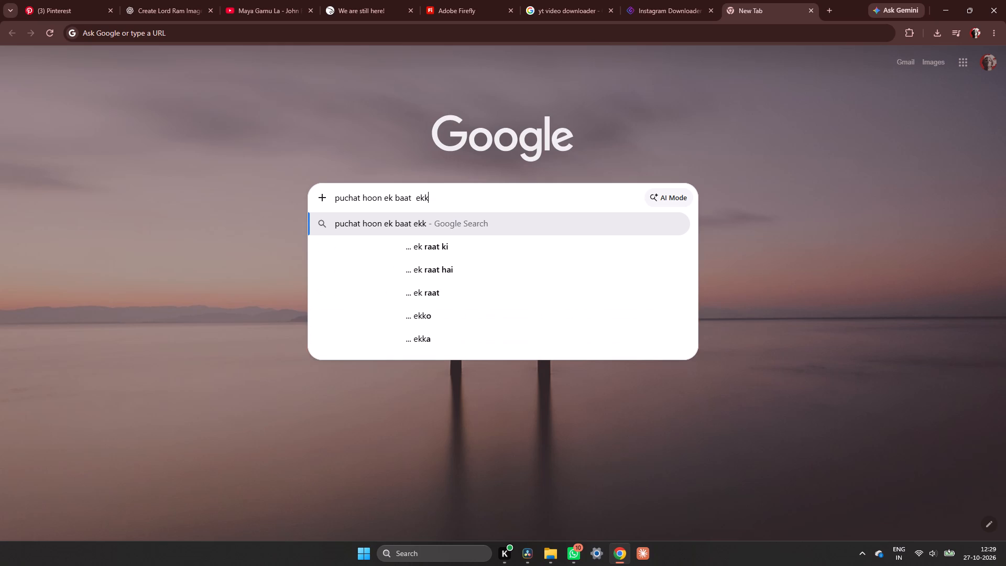
# Return to DaVinci Resolve and replay the speech from about 01:03:58 to hear the words of the line.
pyautogui.click(527, 554)
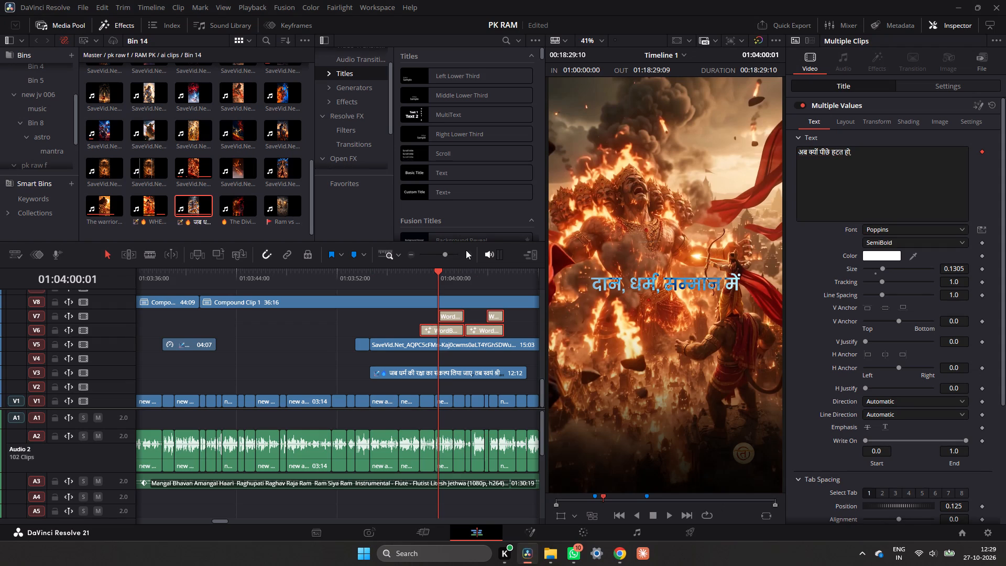
pyautogui.click(423, 271)
pyautogui.press('space')
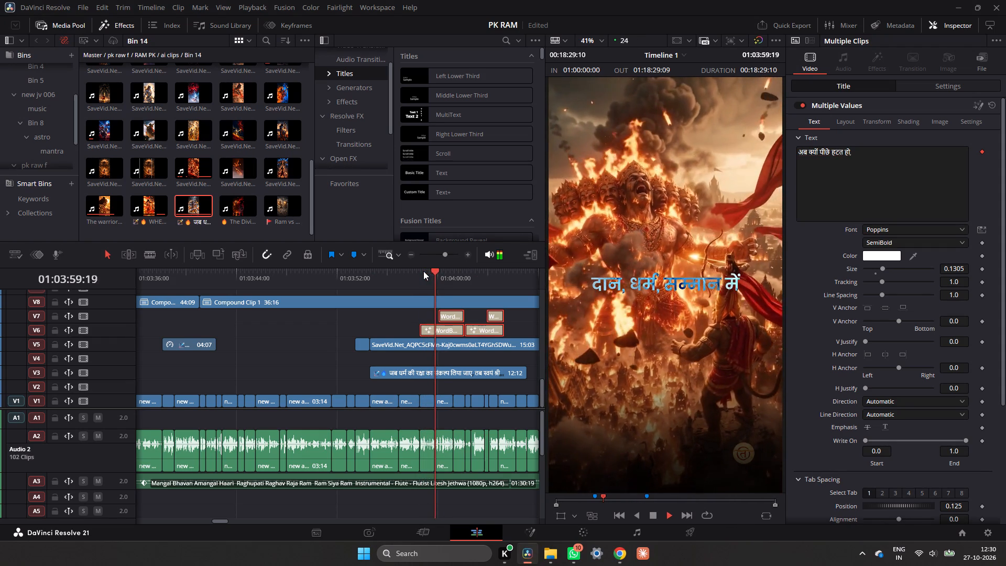
pyautogui.click(423, 271)
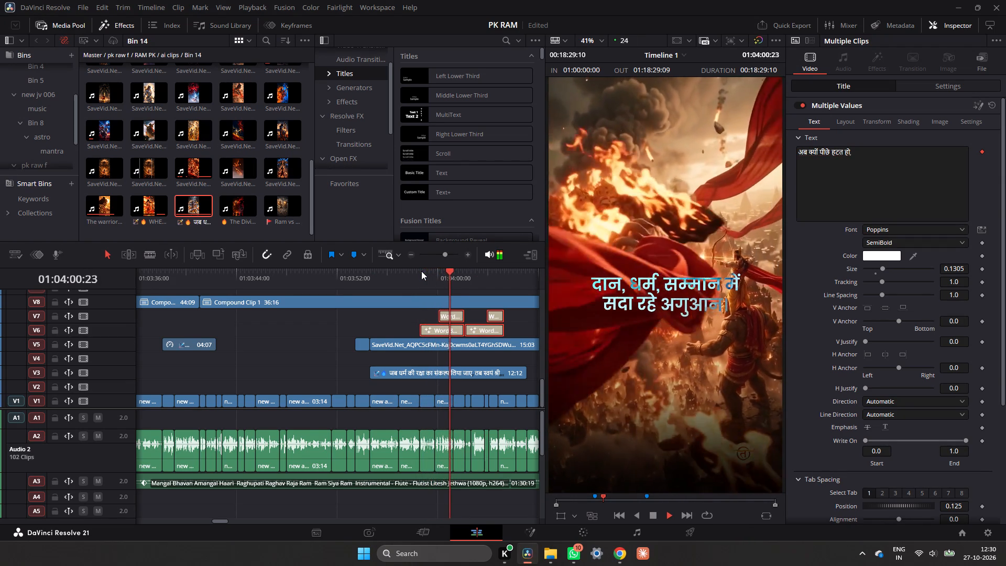
pyautogui.press('space')
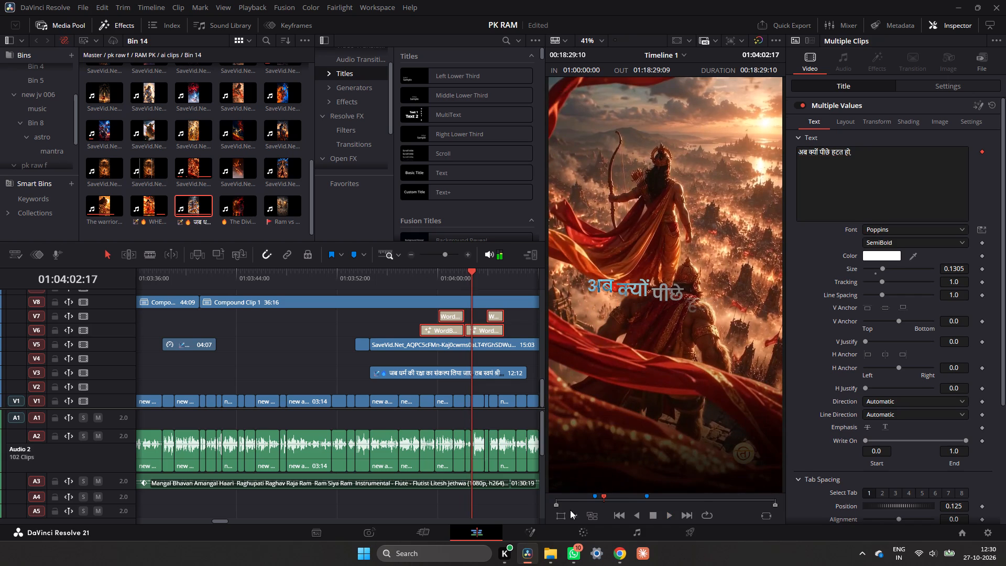
# In Chrome, complete the query by adding "kar dasu ya daso hatu ek sath", search Google and view the image results.
pyautogui.click(626, 558)
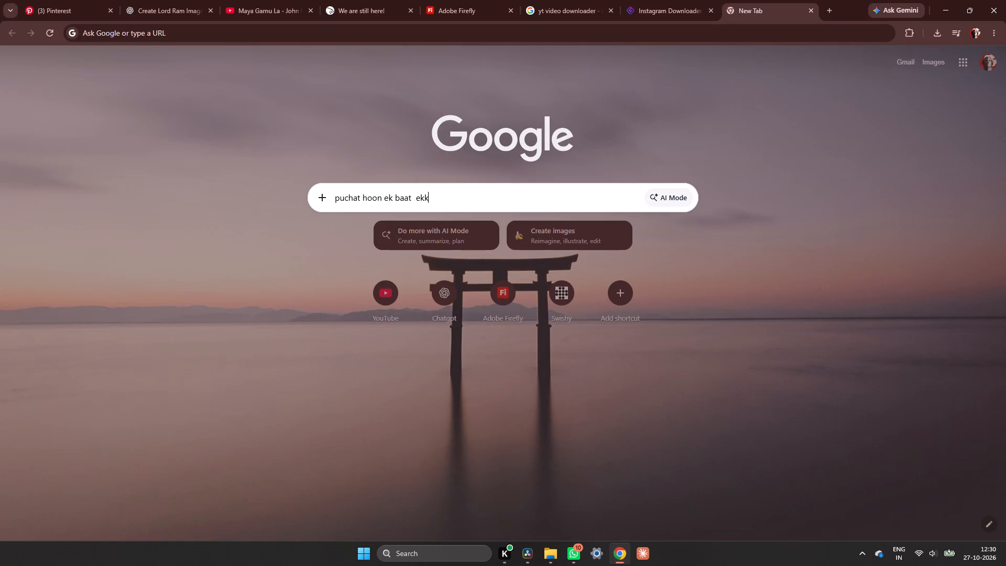
pyautogui.press('space')
pyautogui.write('kar dasu')
pyautogui.press('space')
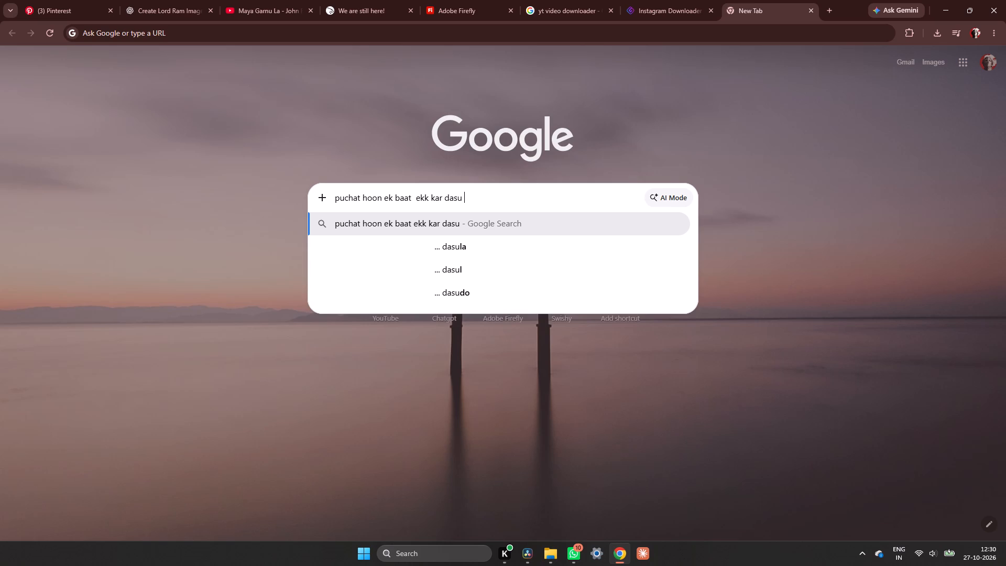
pyautogui.write('ya daso')
pyautogui.press('space')
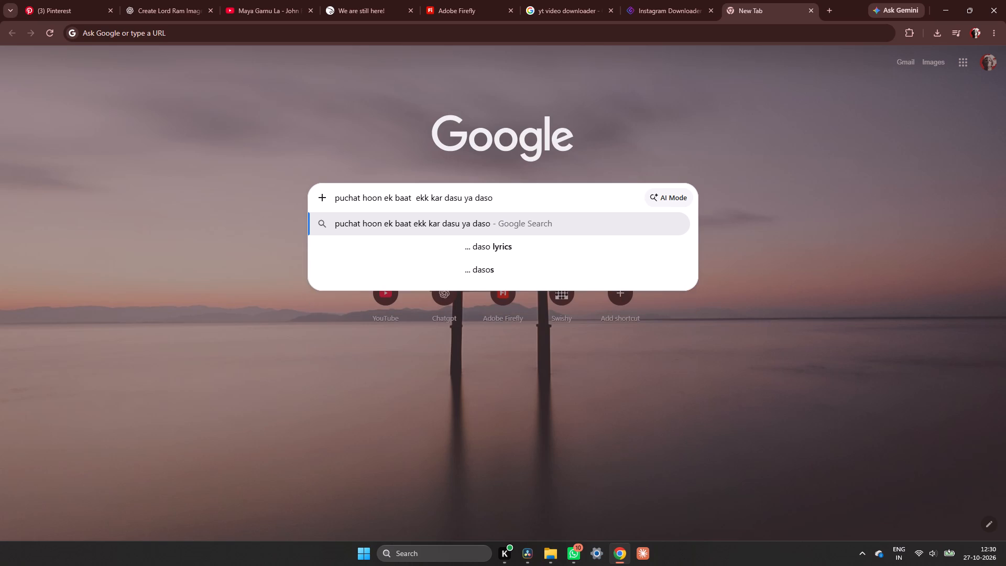
pyautogui.write('hatu ek sath')
pyautogui.press('Return')
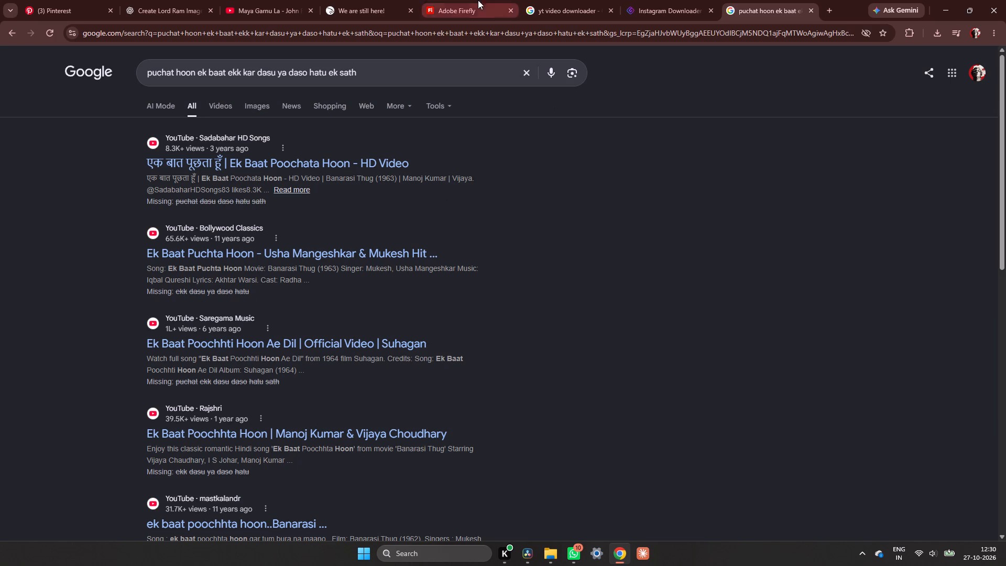
pyautogui.click(258, 101)
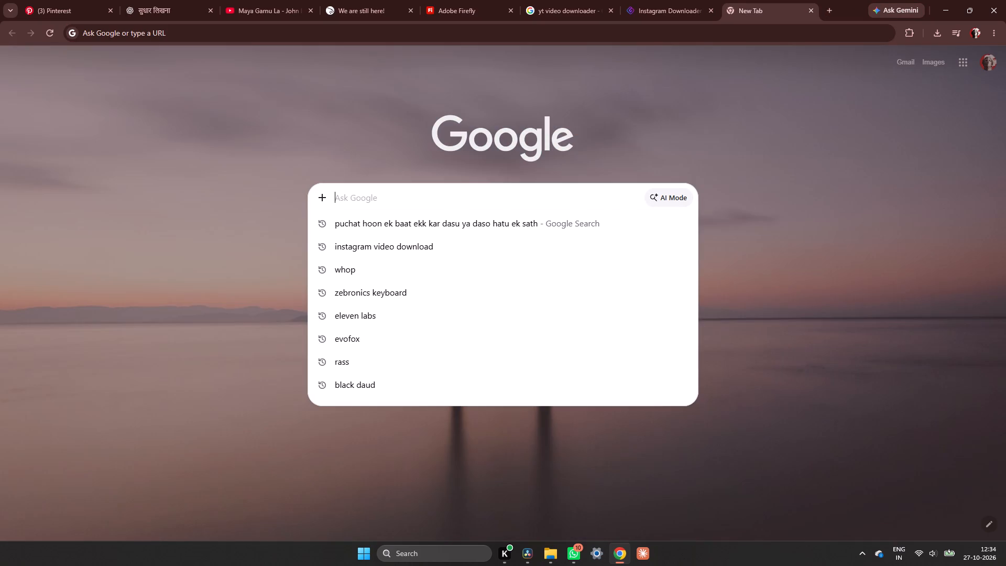
# Search Google for the copied Hindi line and read the Facebook post about Ravan's heads from the results.
pyautogui.hotkey('ctrl', 'v')
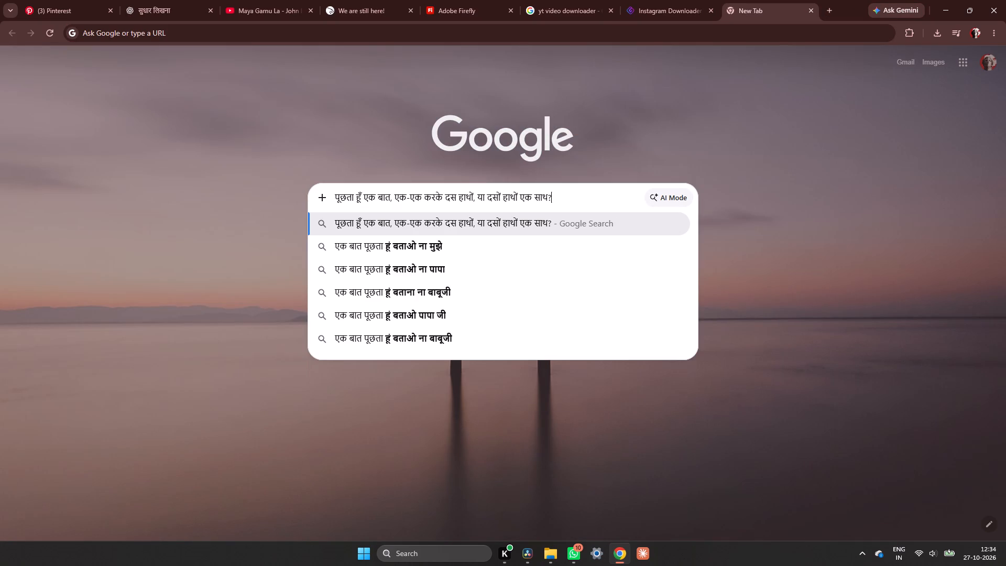
pyautogui.press('Return')
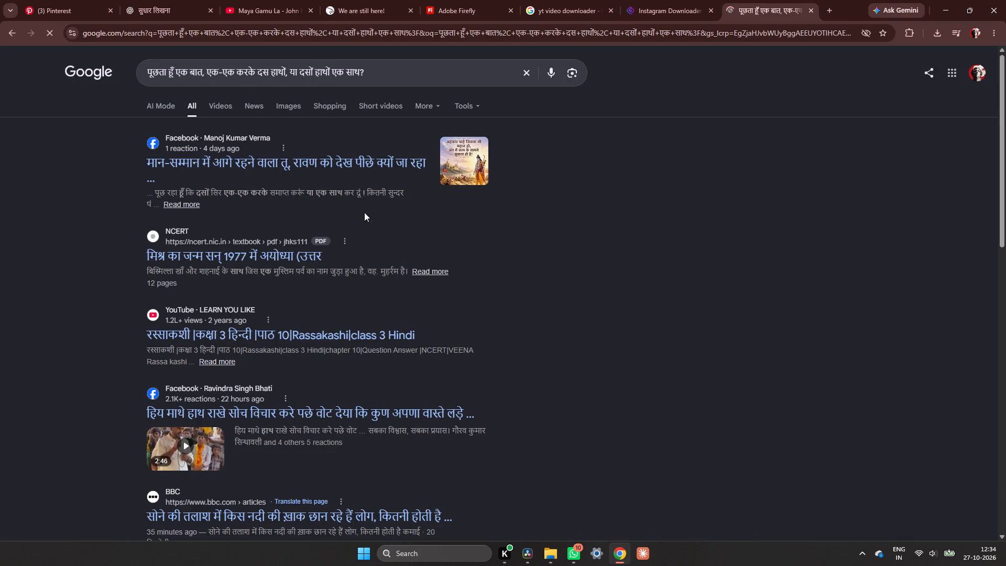
pyautogui.click(346, 166)
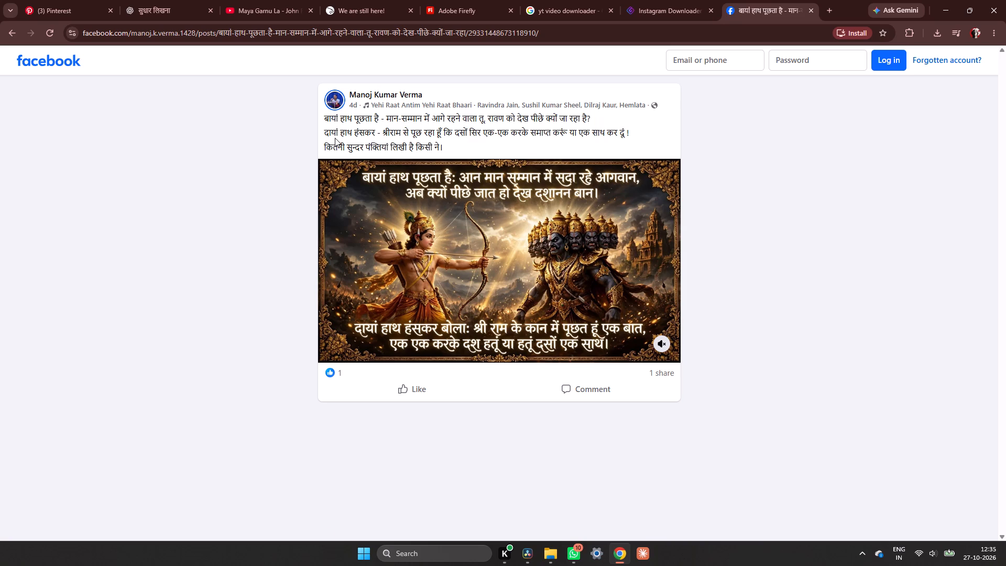
pyautogui.scroll(-6, 392, 231)
# Return to the search results and look through the rest of the page for other sources of the line.
pyautogui.click(19, 39)
pyautogui.scroll(-3, 225, 300)
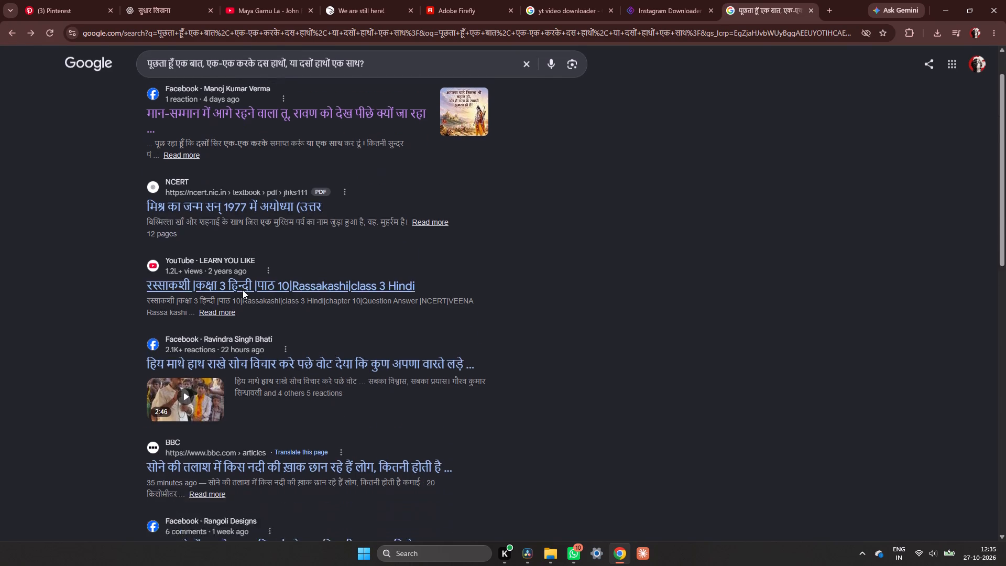
pyautogui.scroll(-12, 243, 290)
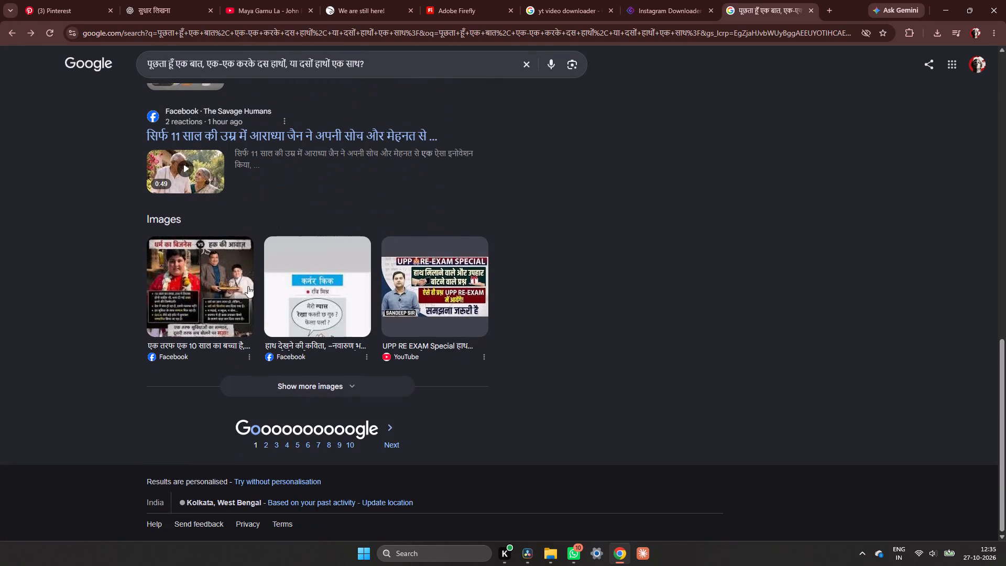
pyautogui.scroll(9, 373, 204)
# Remove the question mark from the end of the Hindi query and search again.
pyautogui.click(387, 71)
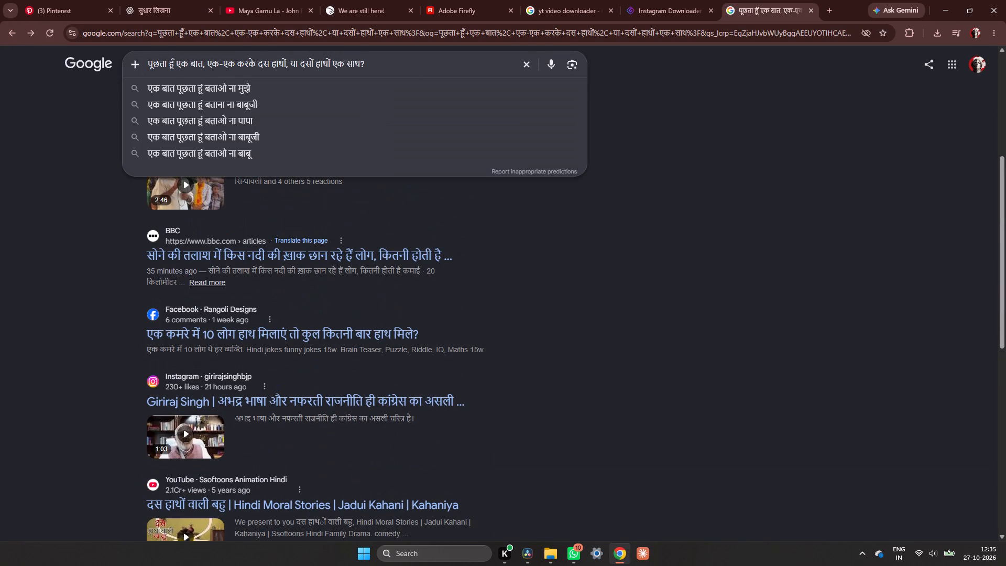
pyautogui.press('BackSpace')
pyautogui.press('Return')
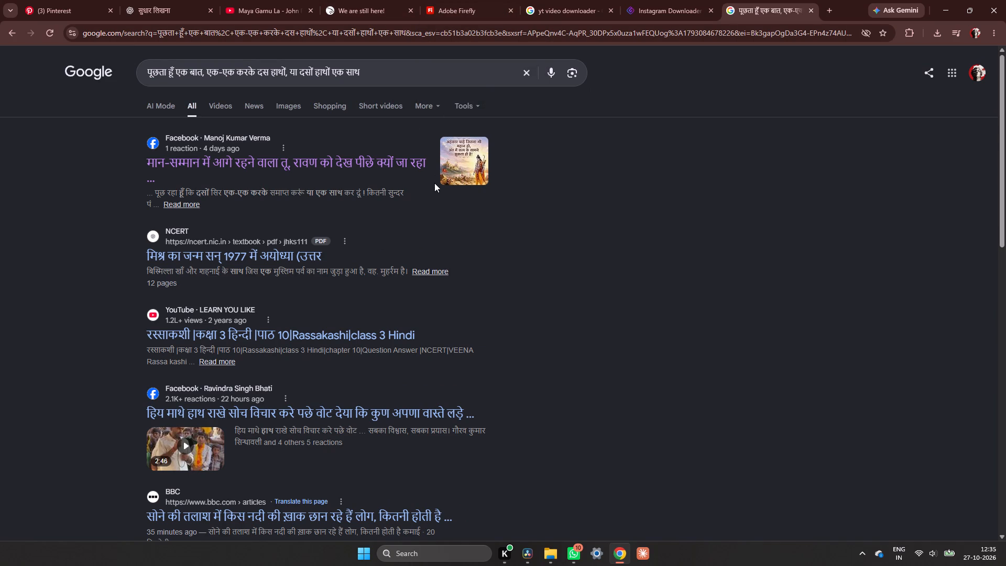
pyautogui.scroll(5, 285, 209)
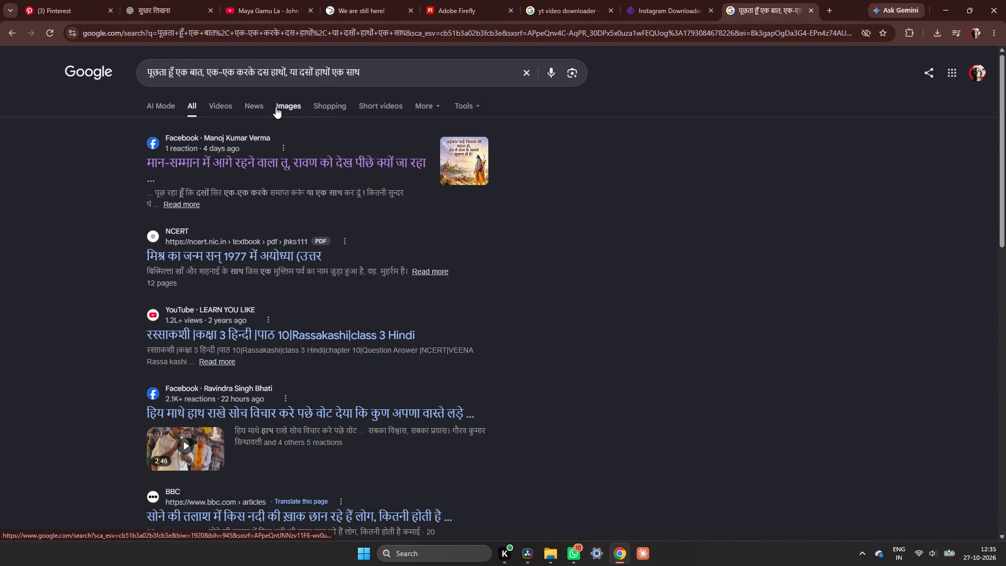
# Search Google for the Hindi line with "pronounce" added after it.
pyautogui.click(276, 107)
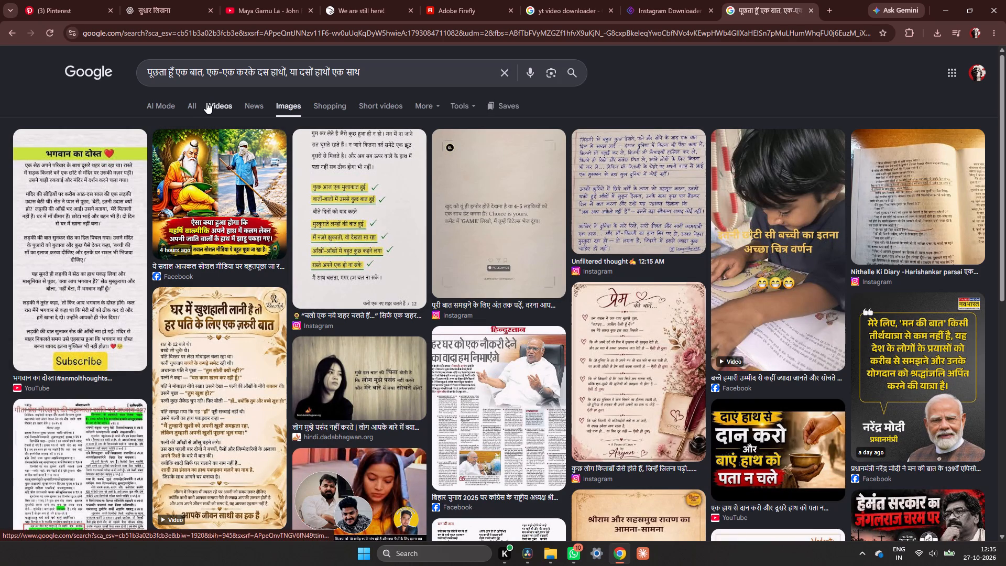
pyautogui.click(199, 104)
pyautogui.click(392, 79)
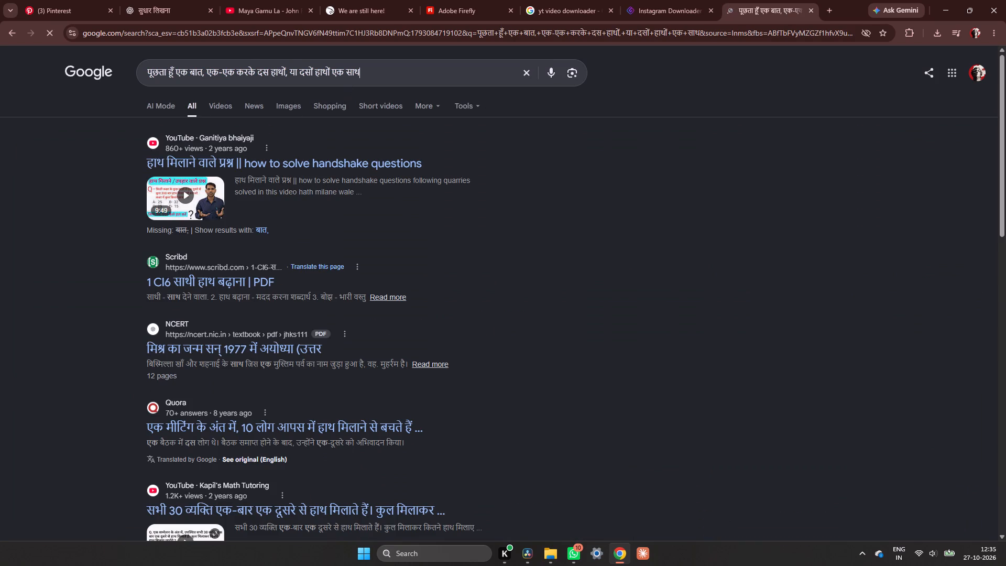
pyautogui.press('space')
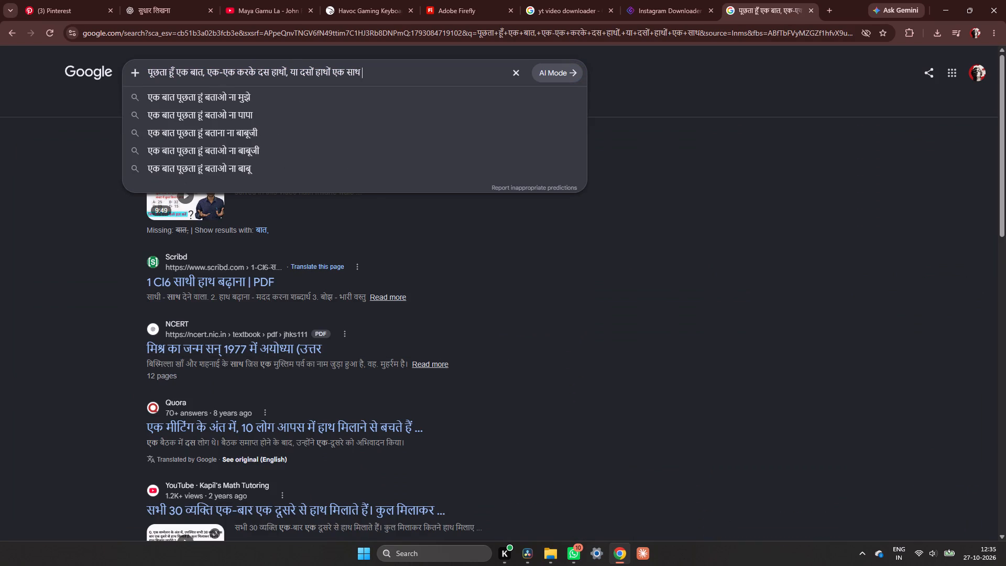
pyautogui.write('pro')
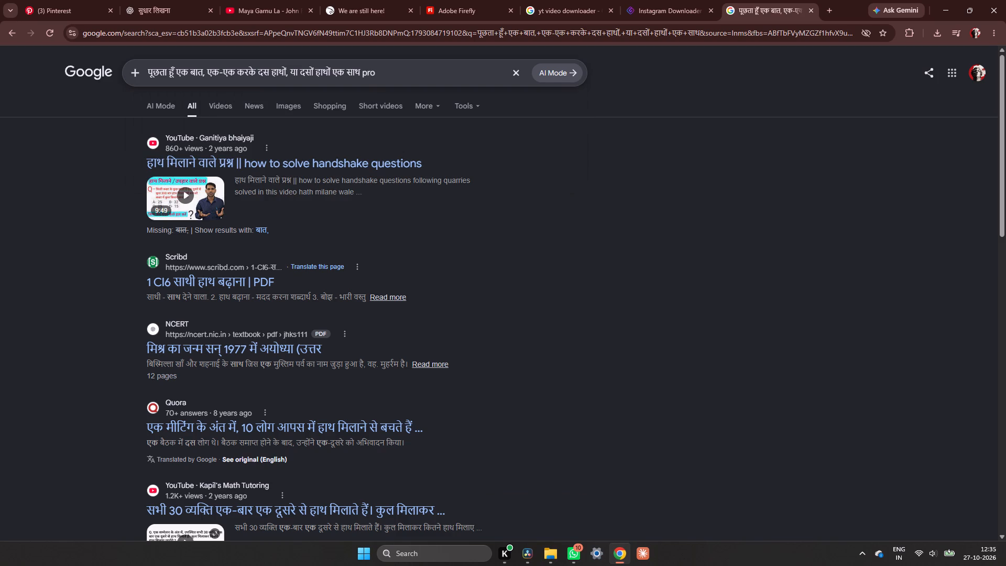
pyautogui.write('nounce')
pyautogui.press('Return')
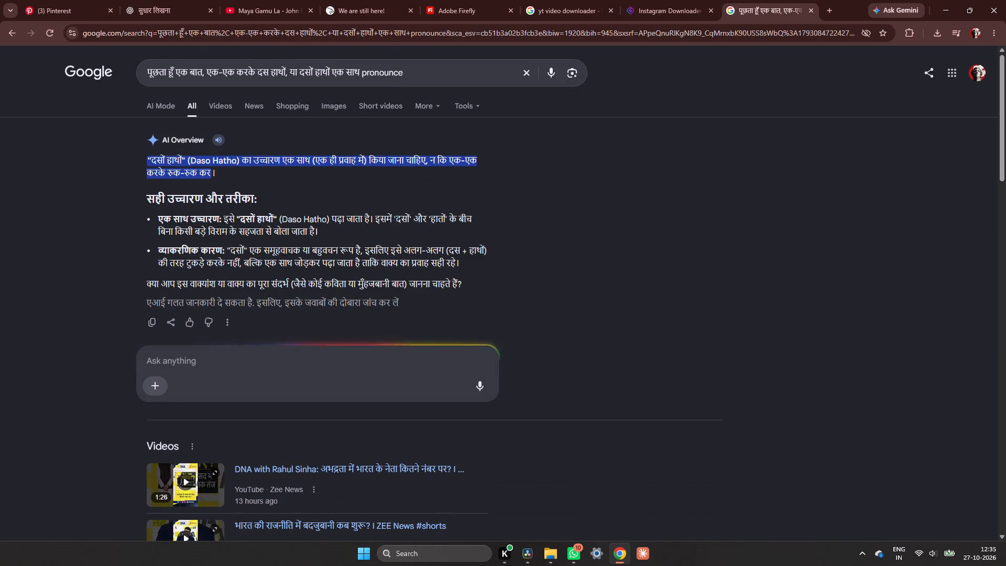
# Listen to the AI Overview of the line's pronunciation read aloud.
pyautogui.click(220, 138)
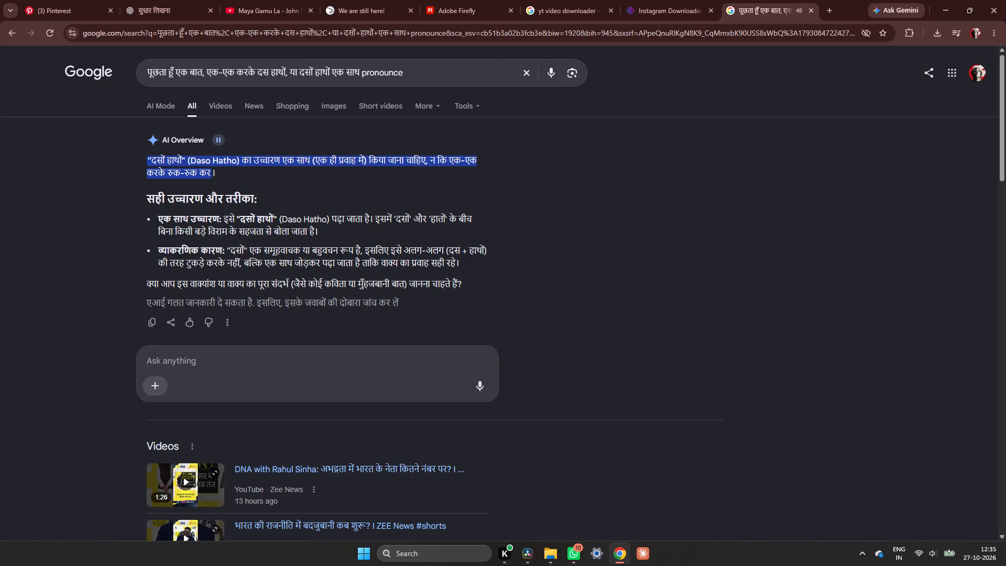
pyautogui.scroll(-9, 244, 217)
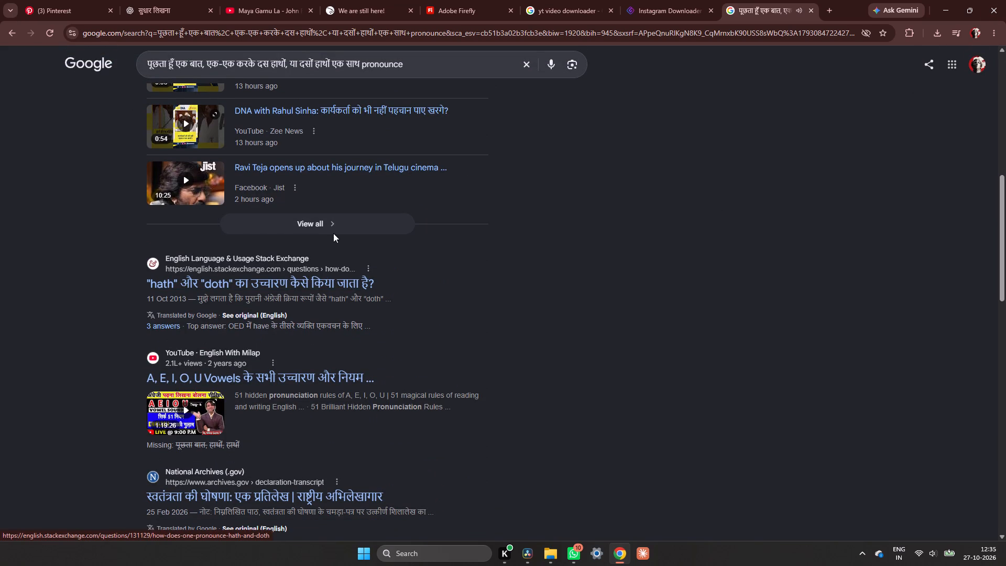